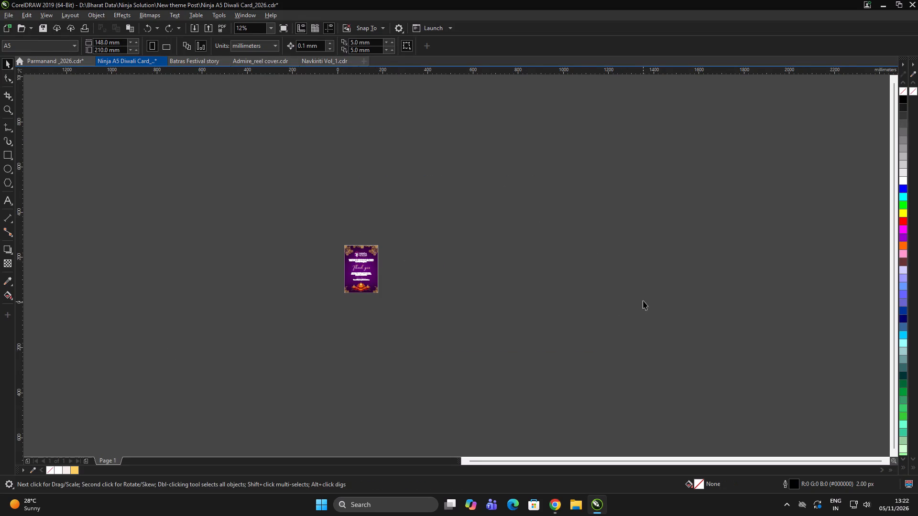
left_click(325, 63)
double_click(636, 239)
left_click(287, 64)
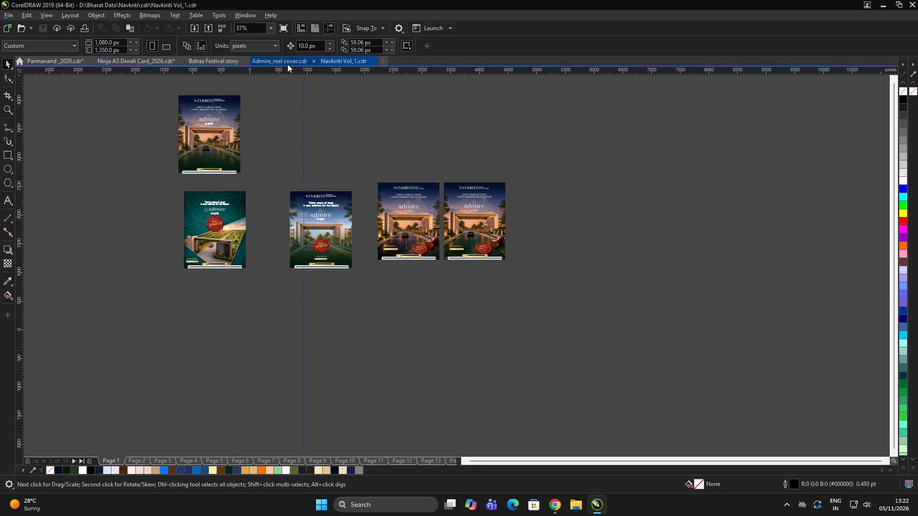
left_click(219, 65)
double_click(598, 262)
left_click(586, 255)
Import the "Radiant Marigold Courtyard Celebration" image from Downloads and place it beside the page at about 1114 × 1980 px.
key("ctrl+i")
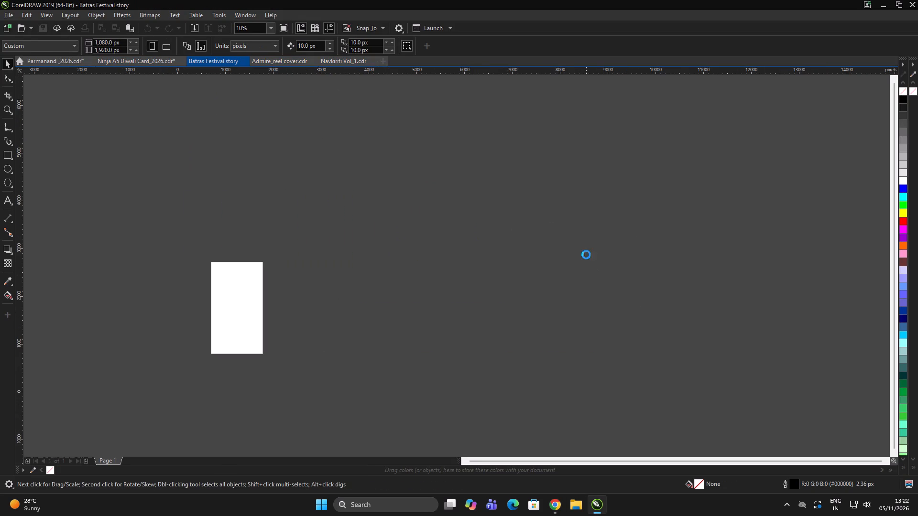
left_click(242, 183)
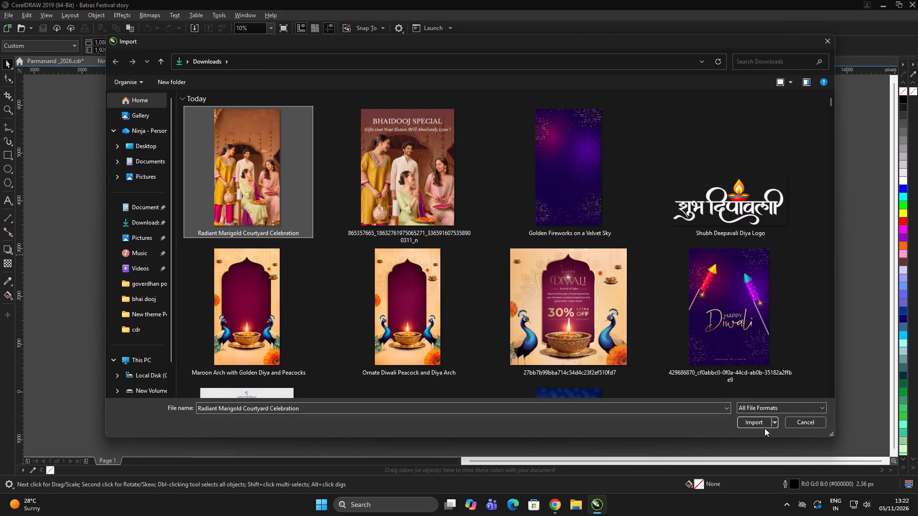
left_click(765, 427)
left_click_drag(284, 281, 418, 376)
scroll(291, 369, "up", 2)
scroll(721, 300, "up", 1)
scroll(719, 300, "down", 2)
left_click(724, 301)
left_click_drag(725, 301, 719, 302)
left_click(478, 306)
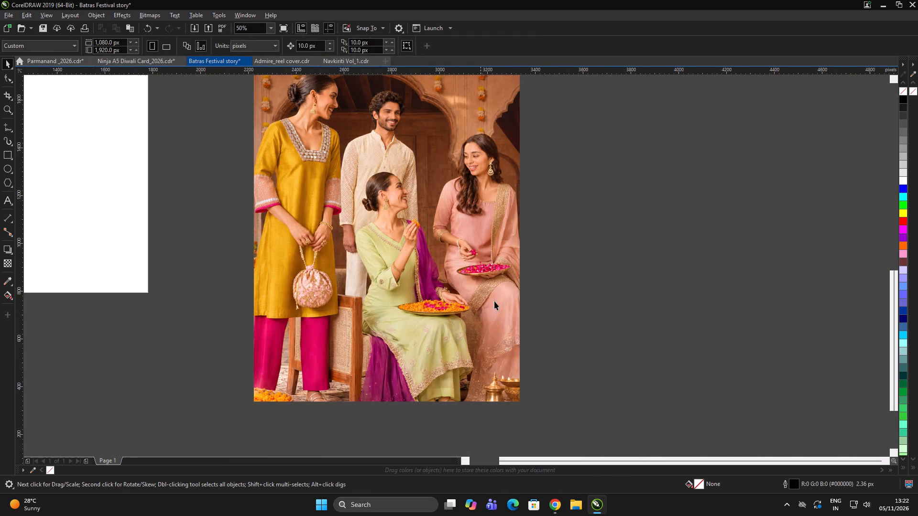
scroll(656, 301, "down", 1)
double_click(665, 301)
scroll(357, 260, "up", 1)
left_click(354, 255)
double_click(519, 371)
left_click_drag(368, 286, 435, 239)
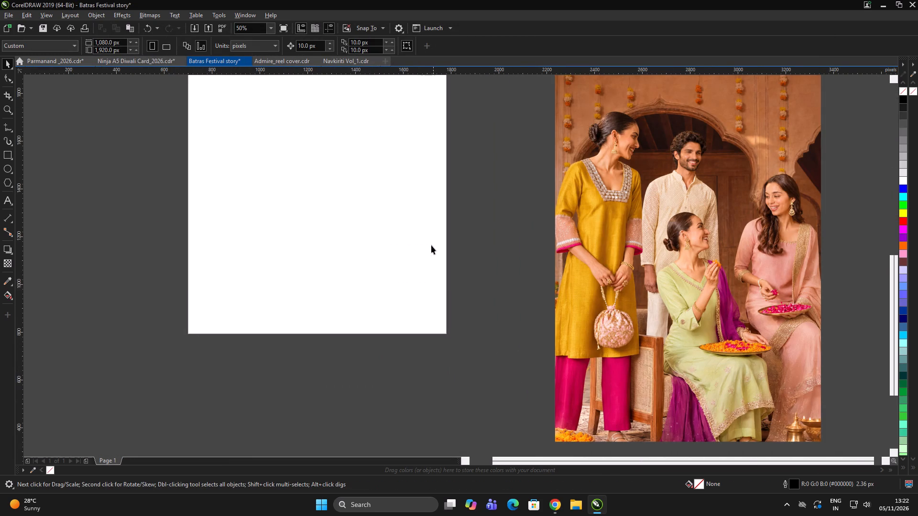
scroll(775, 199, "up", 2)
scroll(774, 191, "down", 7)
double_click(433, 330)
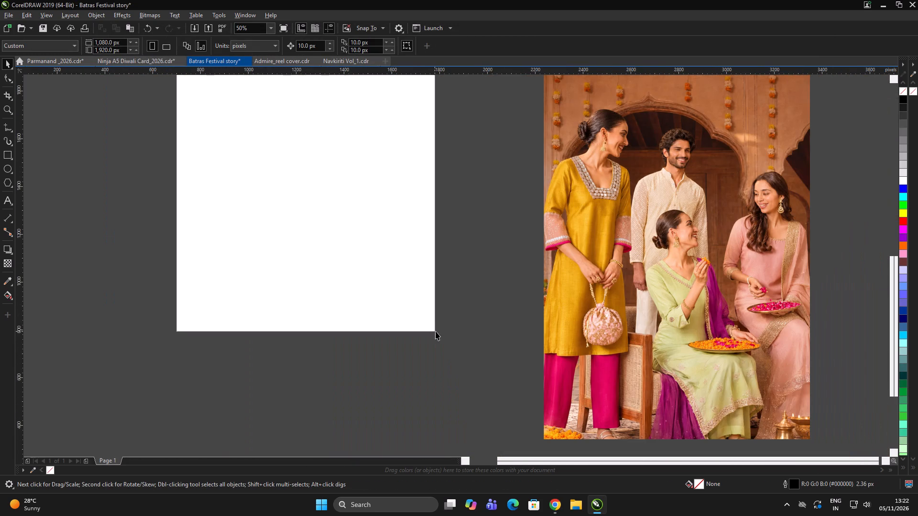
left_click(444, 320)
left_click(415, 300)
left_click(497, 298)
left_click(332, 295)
Create a page-sized rectangle of 1080 × 1920 px on the story page.
double_click(11, 156)
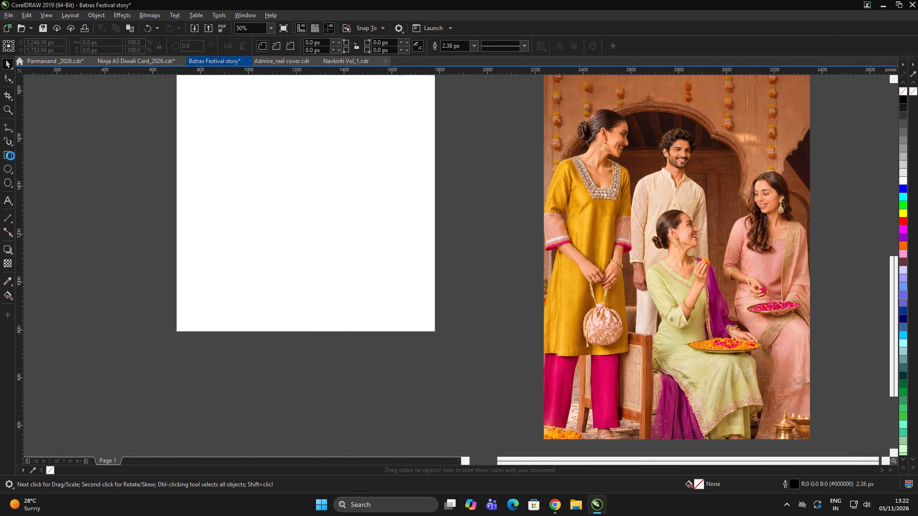
scroll(487, 257, "down", 5)
key("space")
left_click(452, 328)
left_click_drag(453, 325, 463, 320)
scroll(528, 225, "up", 2)
Align the imported family image with the page rectangle, centred both horizontally and vertically.
left_click(527, 222)
left_click(159, 220, "shift")
key("e")
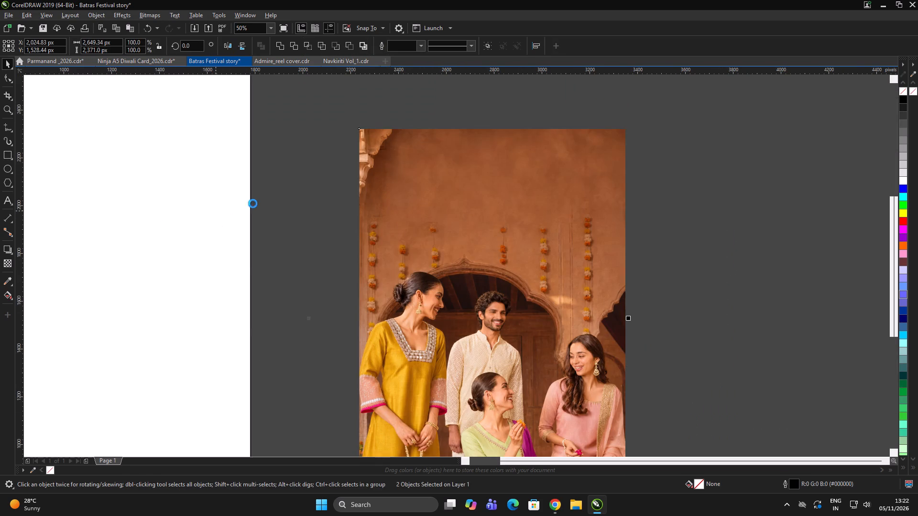
key("c")
left_click(596, 204)
left_click(210, 199)
scroll(481, 181, "up", 1)
scroll(482, 181, "down", 4)
double_click(466, 181)
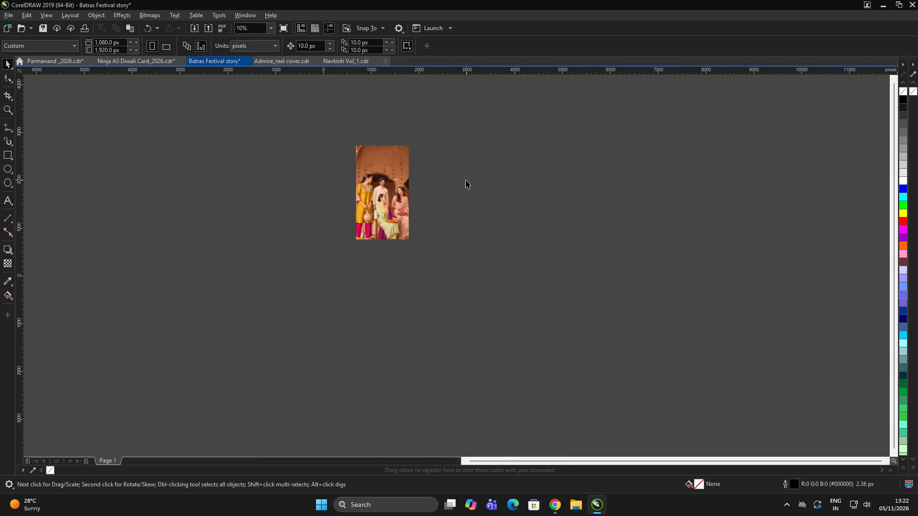
Send the family image to the back, behind the page-sized rectangle.
left_click(393, 163)
scroll(409, 137, "up", 2)
key("shift+Page_Down")
left_click(488, 182)
PowerClip the family image inside the page-sized rectangle.
scroll(406, 194, "up", 3)
left_click(423, 147)
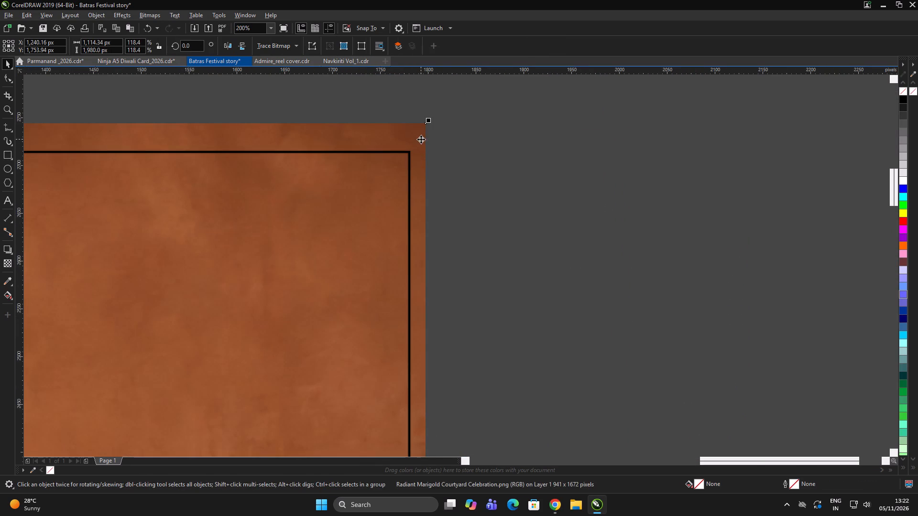
right_click(421, 139)
left_click(457, 269)
left_click(434, 279)
left_click(321, 260)
scroll(369, 168, "down", 6)
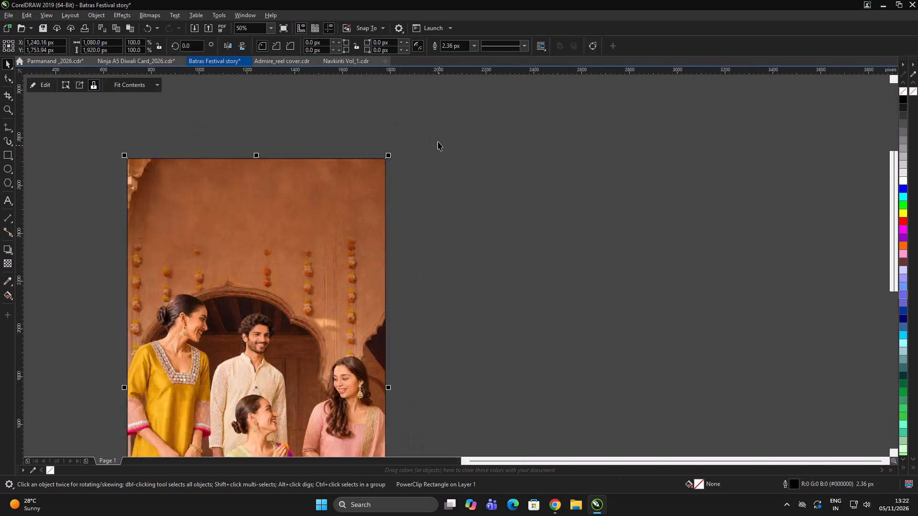
scroll(438, 141, "down", 2)
left_click(431, 129)
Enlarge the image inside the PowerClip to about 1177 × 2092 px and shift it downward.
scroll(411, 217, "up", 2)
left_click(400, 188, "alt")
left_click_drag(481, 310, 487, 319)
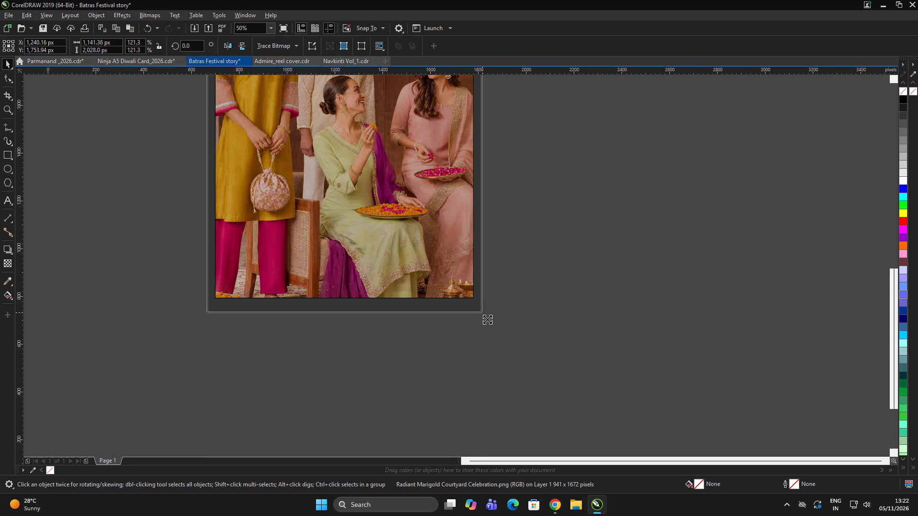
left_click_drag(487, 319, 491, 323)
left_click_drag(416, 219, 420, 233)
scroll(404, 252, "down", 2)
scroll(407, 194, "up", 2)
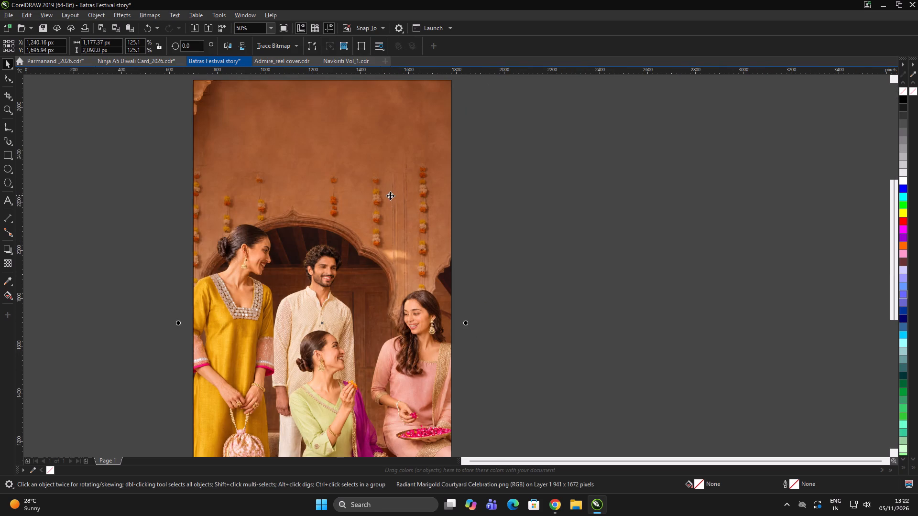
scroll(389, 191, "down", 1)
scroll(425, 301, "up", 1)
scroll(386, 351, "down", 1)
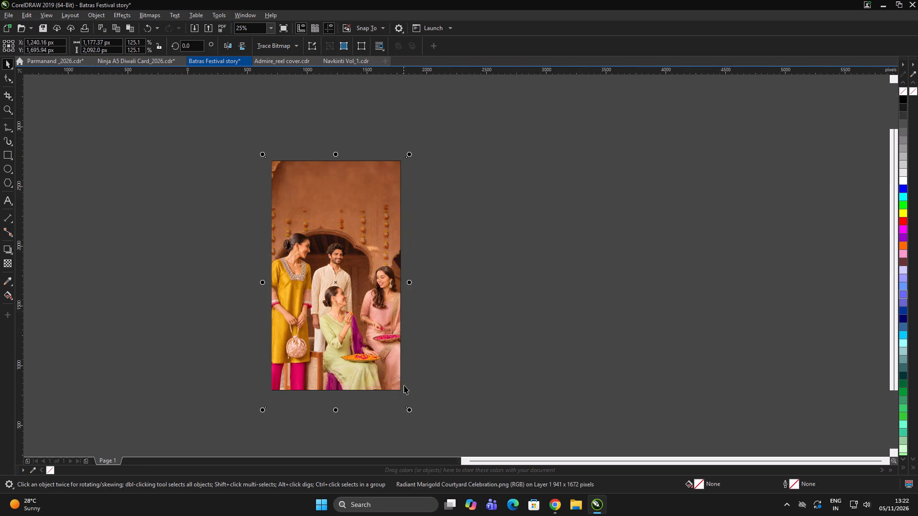
Scale the clipped image down to about 1110 × 1972 px and reposition it vertically, centred at about Y 1680 px.
left_click(408, 409, "alt")
key("ctrl+z")
left_click_drag(410, 411, 406, 409)
left_click_drag(374, 305, 374, 308)
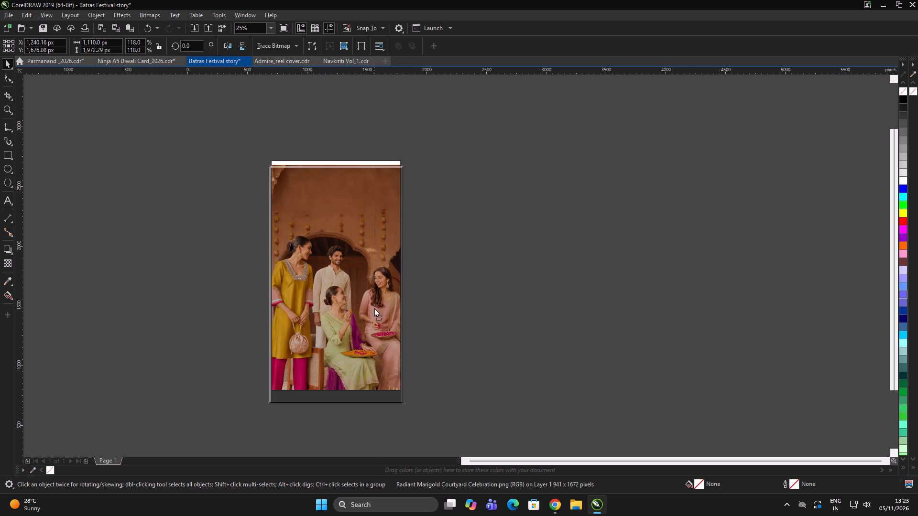
left_click_drag(374, 308, 374, 313)
double_click(463, 288)
left_click(369, 308, "alt")
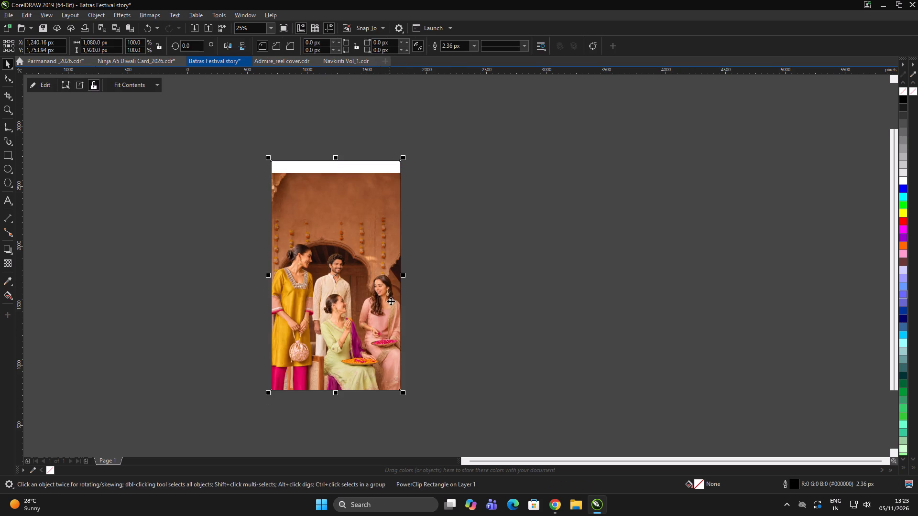
left_click(454, 289)
left_click(358, 311, "alt")
left_click_drag(362, 306, 364, 300)
double_click(439, 300)
left_click(377, 346, "alt")
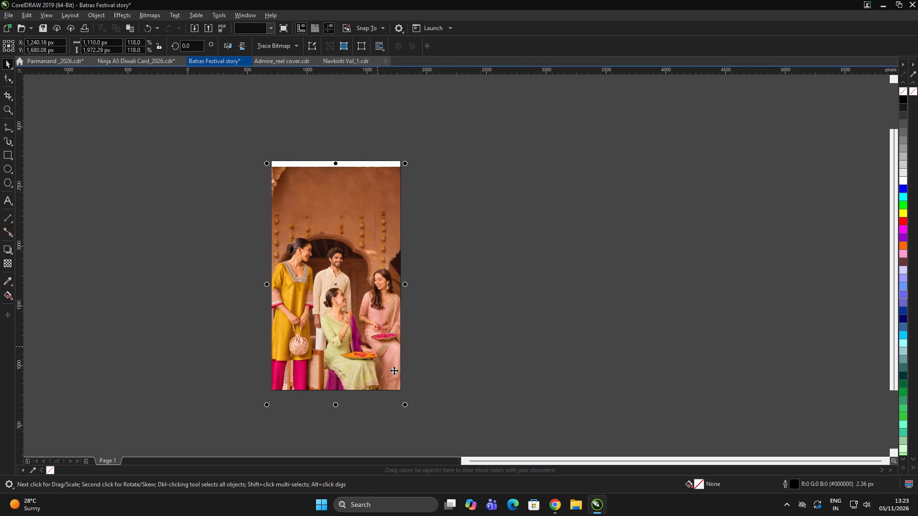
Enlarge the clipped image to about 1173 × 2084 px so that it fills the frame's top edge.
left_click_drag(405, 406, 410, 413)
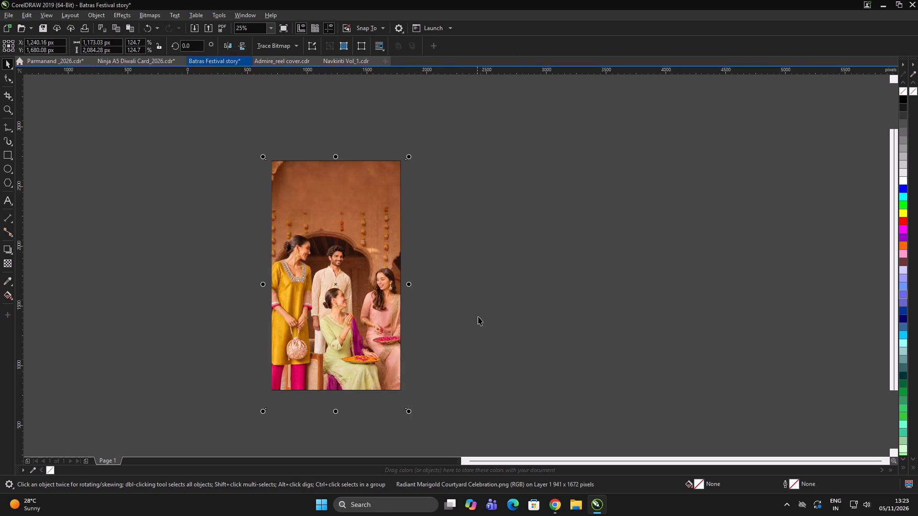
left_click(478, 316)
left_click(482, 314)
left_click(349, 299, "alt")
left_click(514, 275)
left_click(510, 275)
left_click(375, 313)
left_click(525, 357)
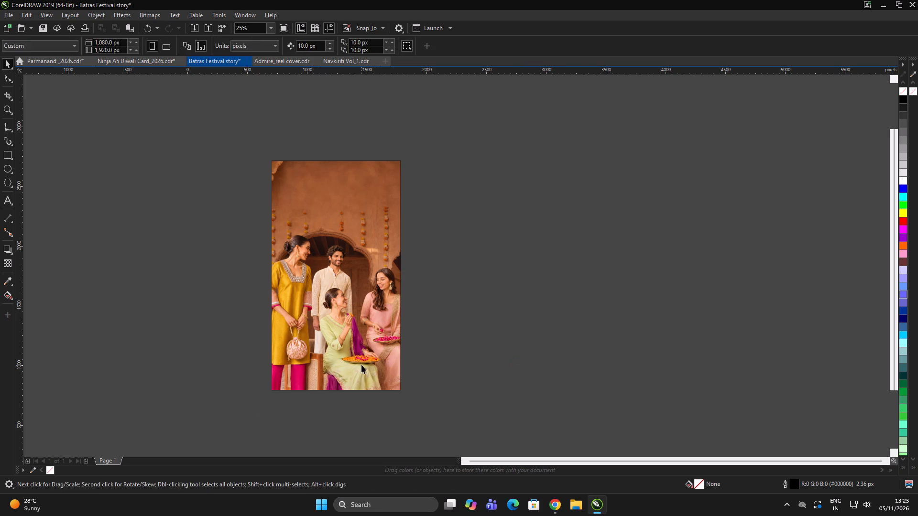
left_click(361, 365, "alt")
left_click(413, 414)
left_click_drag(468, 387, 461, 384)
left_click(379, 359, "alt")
Scale the clipped family image down to about 1132 × 2011 px.
scroll(402, 411, "up", 2)
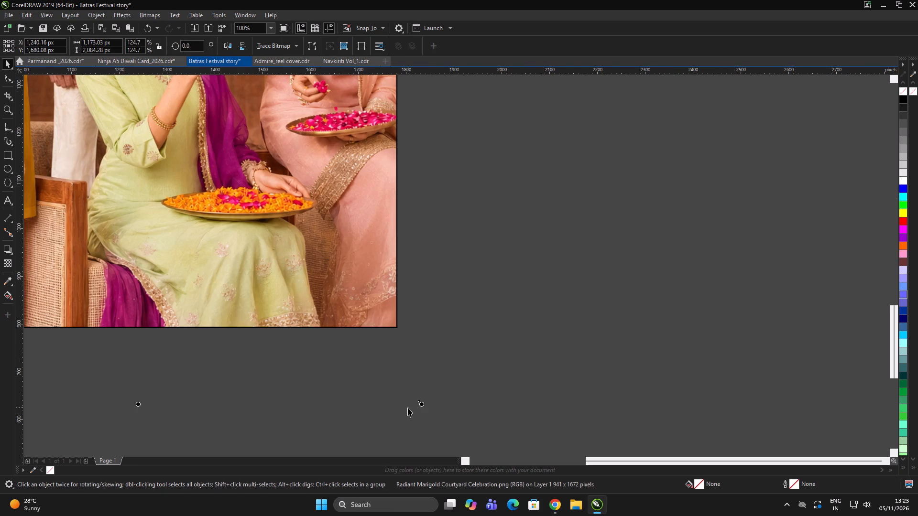
left_click_drag(422, 405, 412, 401)
scroll(388, 352, "down", 4)
double_click(532, 317)
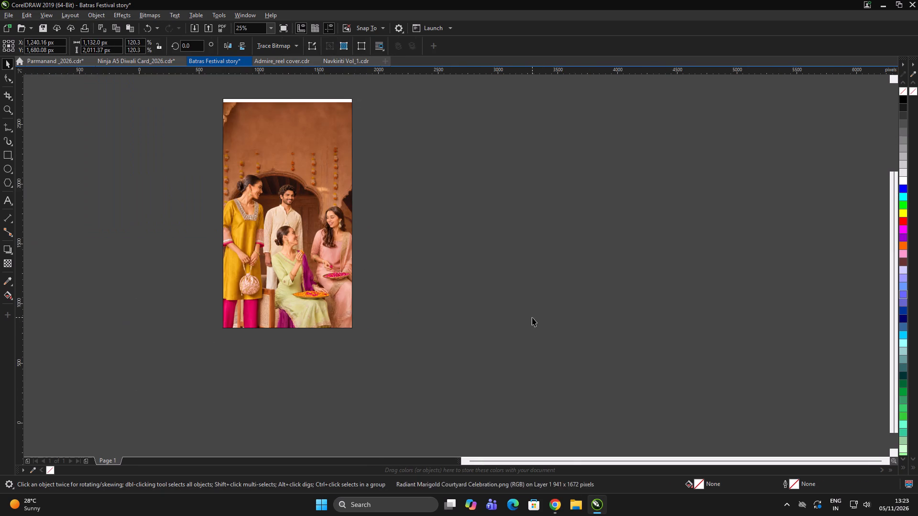
left_click(536, 317)
left_click_drag(535, 316, 528, 314)
left_click(424, 254)
Duplicate the family image within the PowerClip, placing the copy to the right outside the frame.
scroll(321, 138, "up", 1)
left_click(317, 161, "alt")
scroll(290, 199, "down", 1)
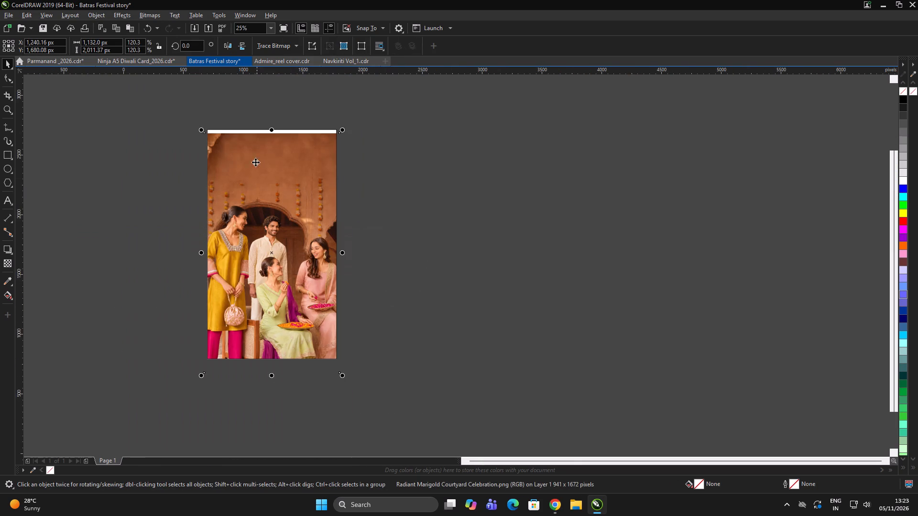
left_click_drag(255, 162, 428, 186)
right_click(428, 186, "shift")
left_click(511, 177)
left_click(459, 183)
left_click(428, 216)
Duplicate the whole PowerClip frame to the right of the page.
left_click(275, 173)
left_click_drag(279, 174, 511, 174)
right_click(511, 174, "shift")
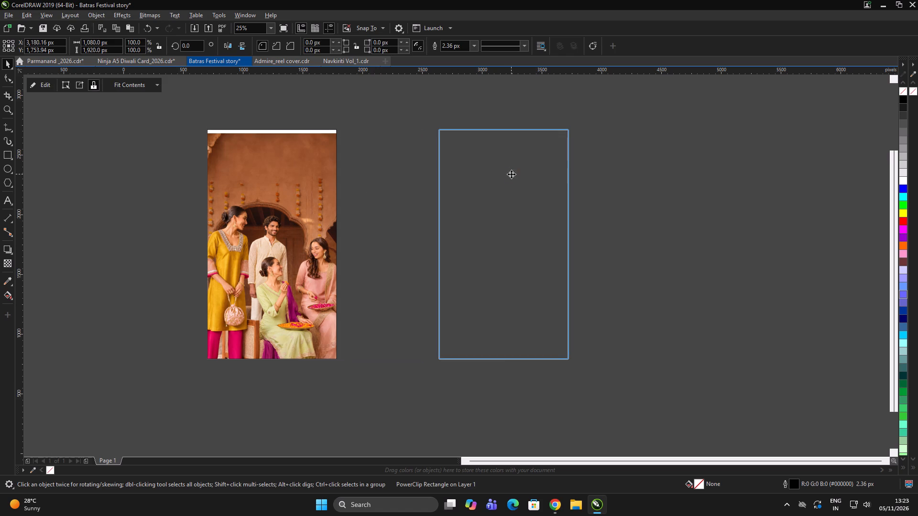
left_click(591, 175)
Extract the contents of the copied PowerClip frame.
left_click(494, 159)
left_click(82, 83)
double_click(709, 229)
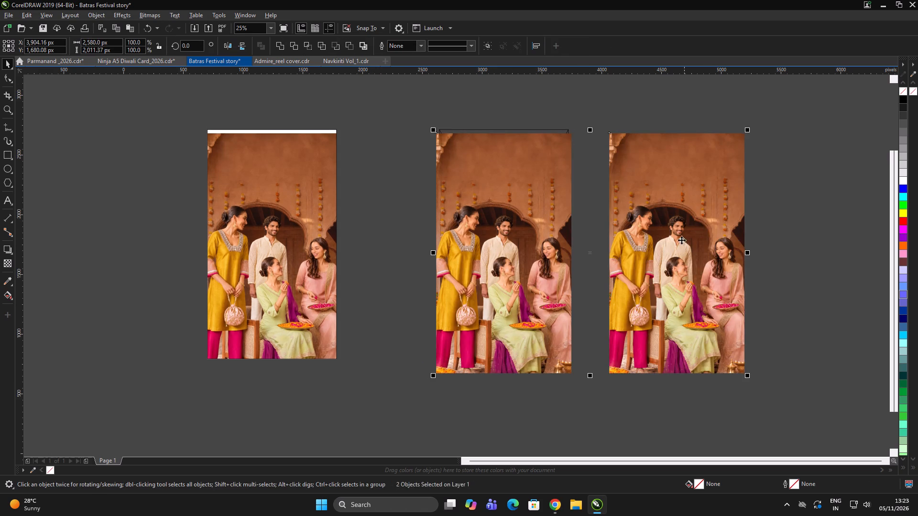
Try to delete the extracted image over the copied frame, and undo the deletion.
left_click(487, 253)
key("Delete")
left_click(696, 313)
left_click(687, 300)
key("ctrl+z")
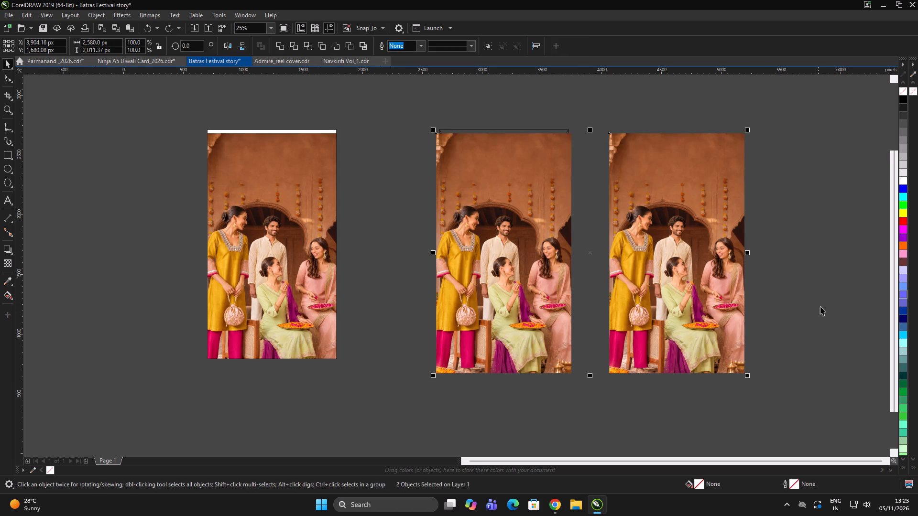
Delete only the extracted image that overlaps the copied frame, keeping the far-right image.
left_click(820, 306)
left_click_drag(814, 303, 800, 301)
left_click(464, 193)
key("Delete")
left_click(353, 248)
left_click(370, 248)
Sample the brown wall colour from the top of the far-right image and fill the empty copied frame with it (#924E29).
left_click(5, 279)
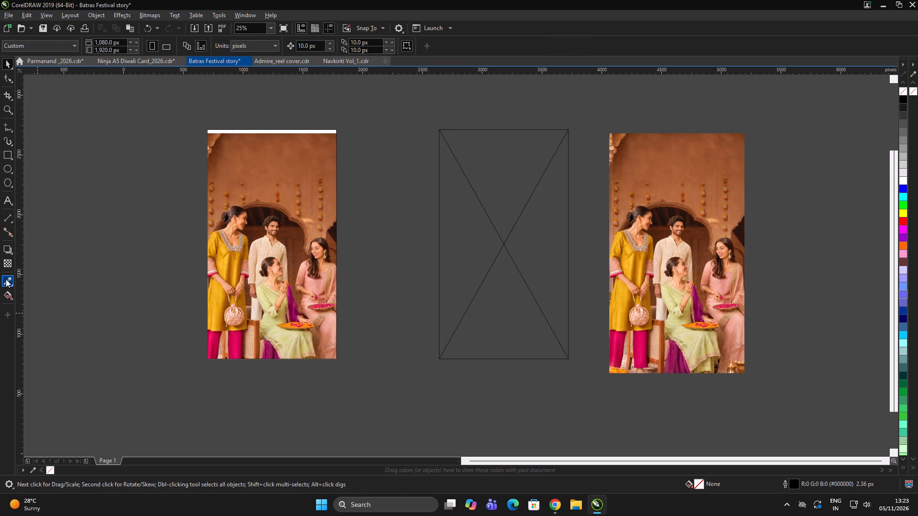
left_click(656, 139)
left_click(465, 204)
key("space")
Change the brown frame's type so it becomes a plain rectangle without the PowerClip placeholder.
left_click(570, 115)
left_click(525, 212)
right_click(481, 163)
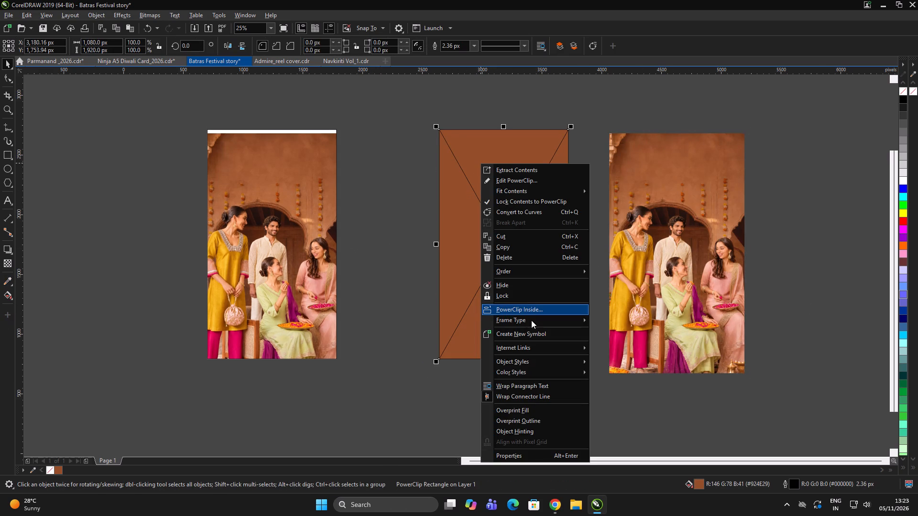
left_click(609, 343)
left_click(455, 371)
left_click(477, 346)
Centre the brown rectangle horizontally on the page frame so it lies over the clipped family image.
left_click(521, 250)
left_click(296, 255, "shift")
key("c")
left_click(546, 307)
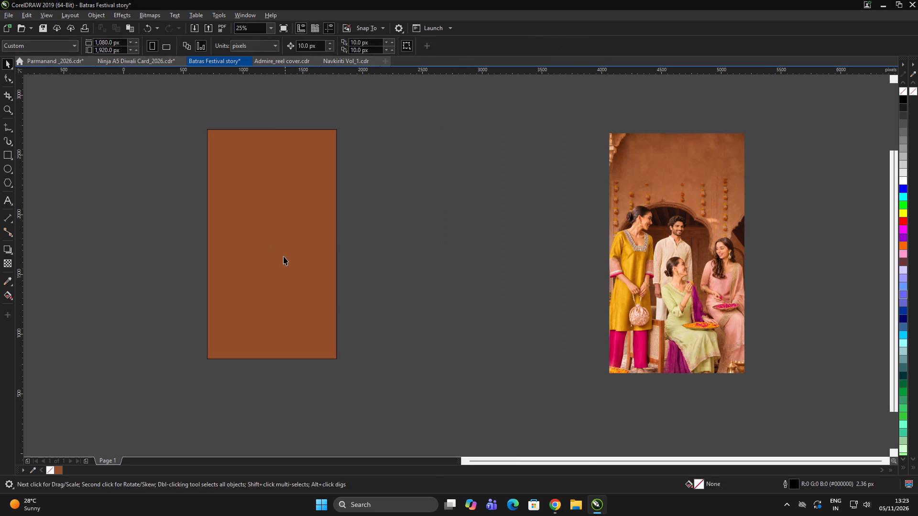
Apply a fountain transparency to the brown rectangle, fading from solid at its top edge to clear just above the family's heads.
left_click(284, 256)
left_click(11, 265)
left_click_drag(229, 130, 234, 201)
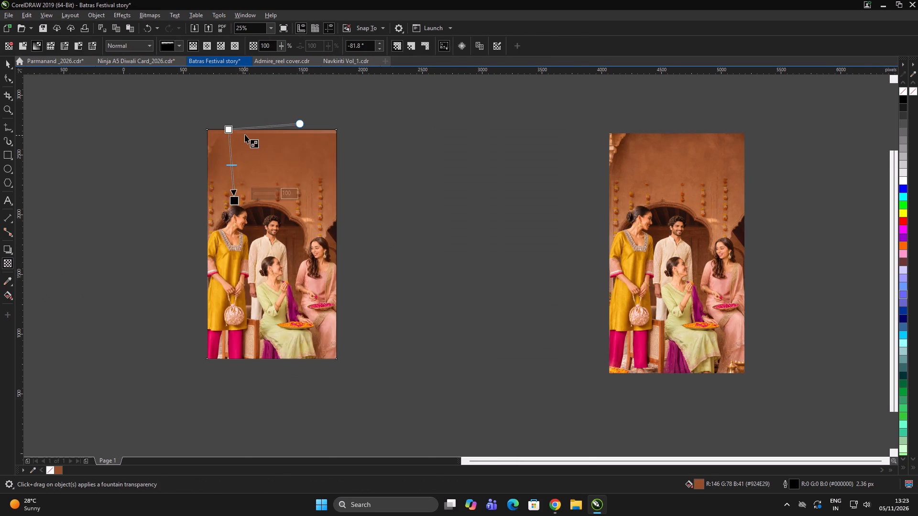
Move the solid start point of the brown rectangle's fountain transparency slightly down from its top edge.
scroll(245, 134, "up", 1)
left_click_drag(211, 122, 214, 134)
key("space")
left_click(530, 188)
left_click(533, 182)
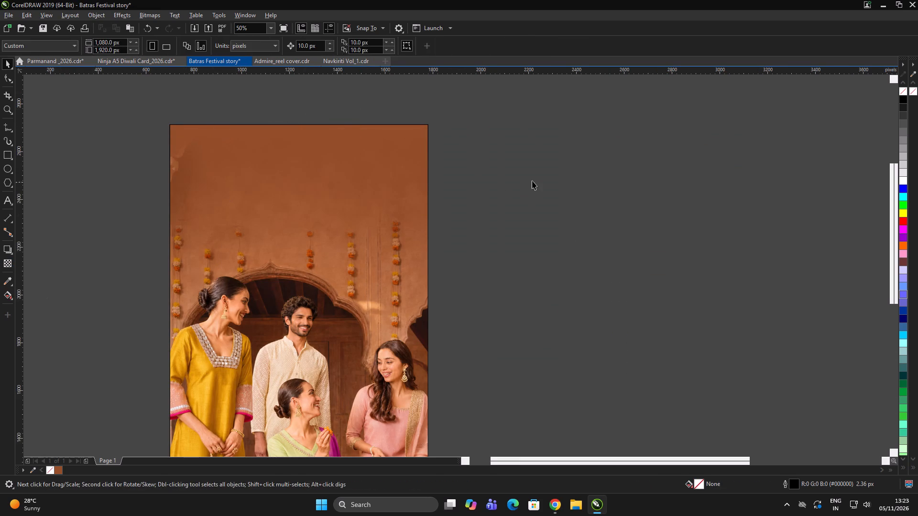
Cut the faded brown rectangle and paste it inside the PowerClip frame over the family image, then finish editing the contents.
left_click(302, 185)
key("ctrl+x")
left_click(592, 242)
double_click(319, 244)
key("ctrl+v")
left_click(569, 232)
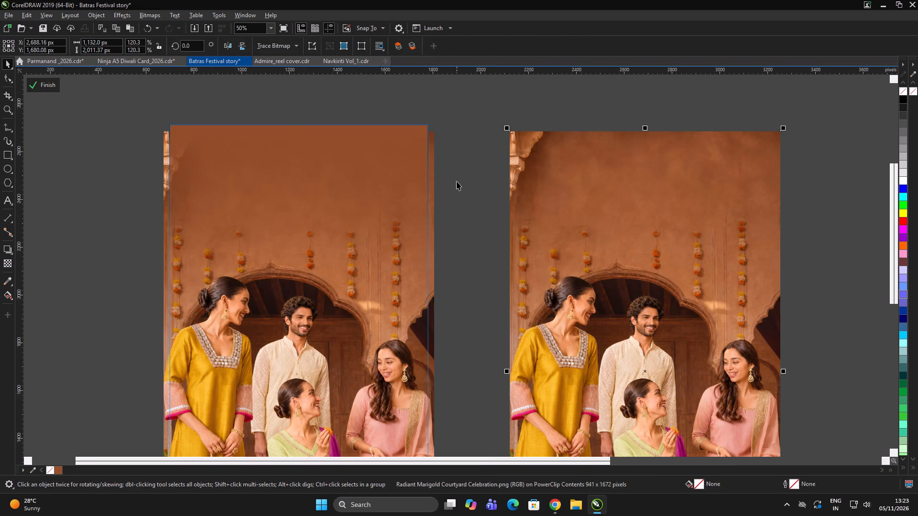
left_click(457, 181)
scroll(423, 135, "up", 2)
left_click(49, 82)
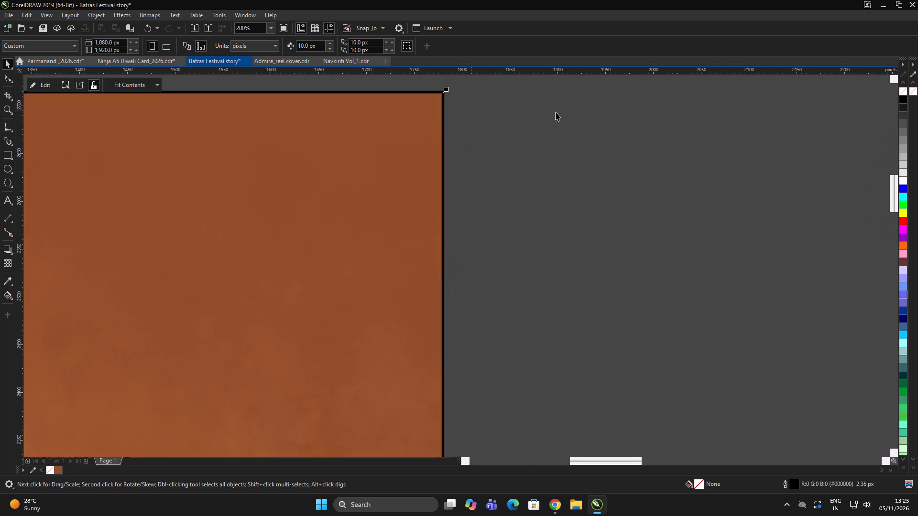
Remove the black outline from the family image's PowerClip frame.
scroll(481, 105, "down", 4)
double_click(510, 117)
left_click(398, 171)
right_click(899, 89)
scroll(484, 174, "down", 2)
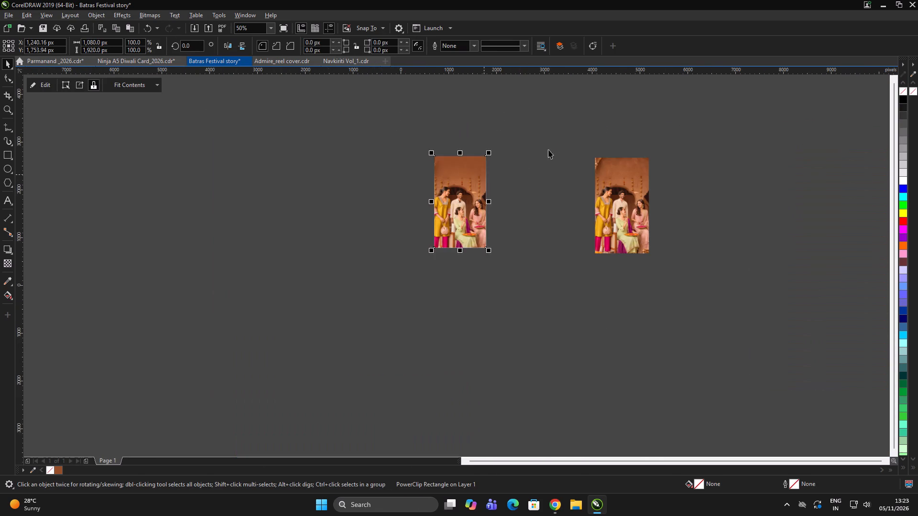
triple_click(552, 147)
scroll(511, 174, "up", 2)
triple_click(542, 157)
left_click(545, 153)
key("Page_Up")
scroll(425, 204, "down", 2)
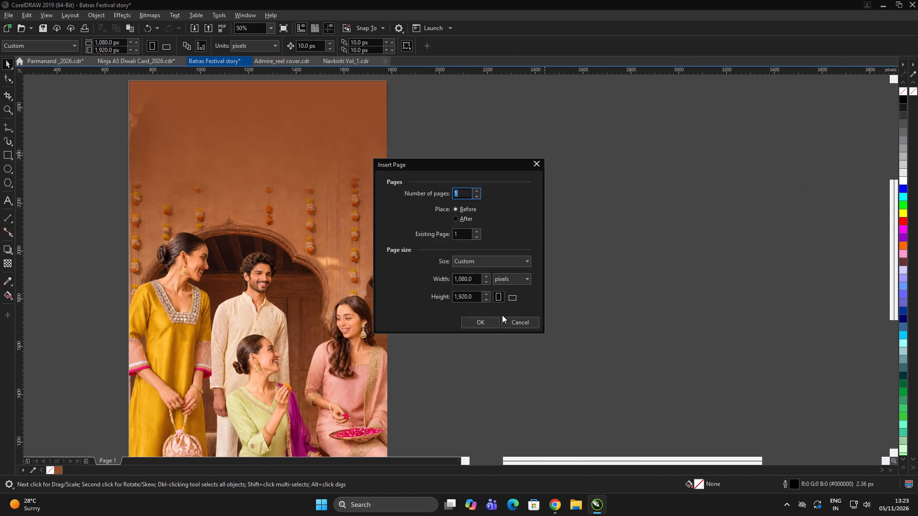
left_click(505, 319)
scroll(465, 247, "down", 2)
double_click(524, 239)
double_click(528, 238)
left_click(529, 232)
Browse for a drawing to open in the folder New Volume (D:) > Bharat Data > Batra's > Aug Batra Work > cdr.
key("ctrl+o")
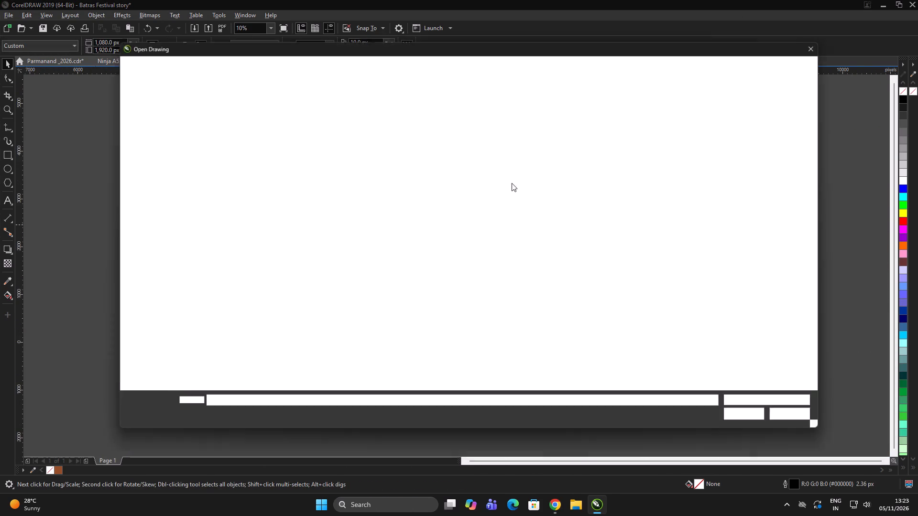
scroll(535, 176, "down", 1)
left_click(159, 372)
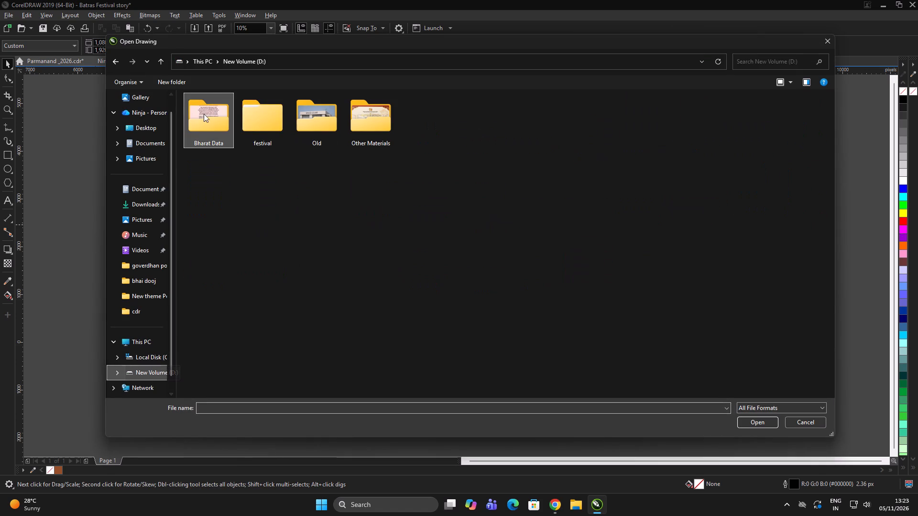
left_click(195, 122)
left_click_drag(198, 124, 202, 129)
left_click(237, 211)
double_click(186, 118)
left_click(250, 211)
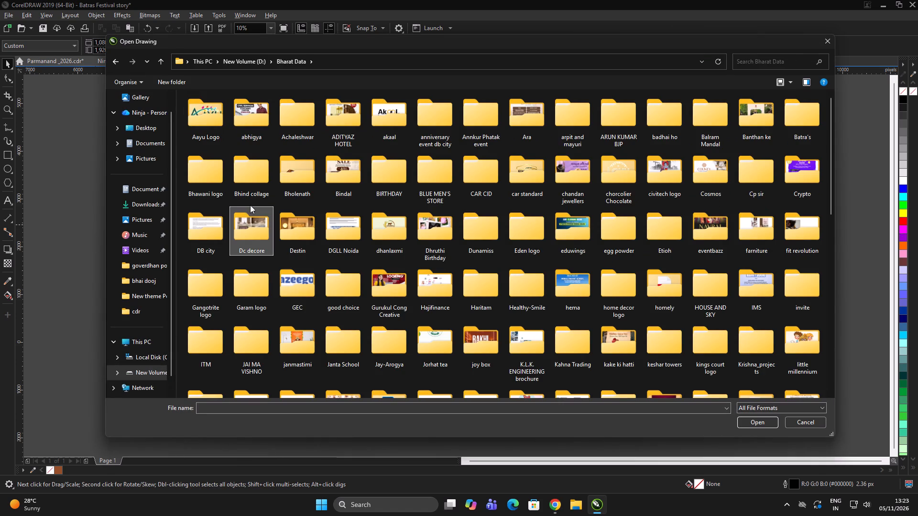
type("bat")
double_click(793, 118)
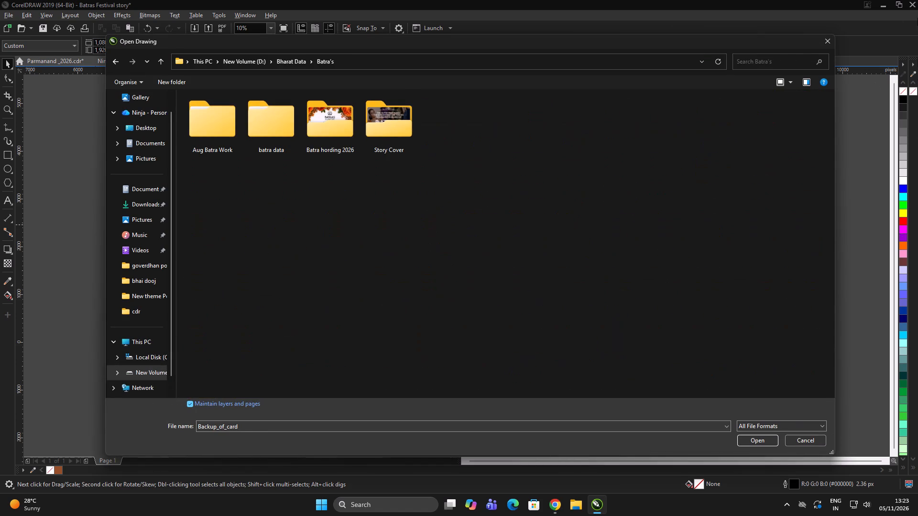
double_click(227, 121)
double_click(197, 121)
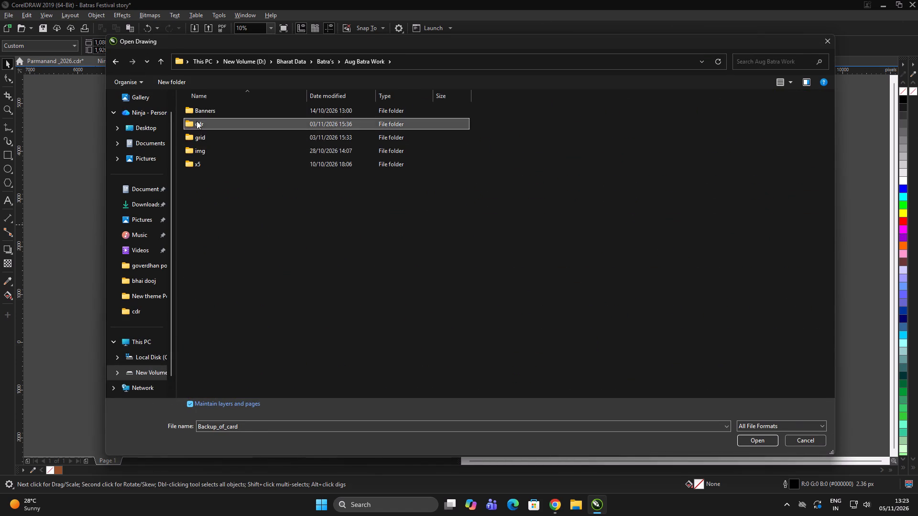
Open the drawing Batra New Grid 2026_1 from the cdr folder.
scroll(394, 192, "down", 7)
left_click(470, 323)
left_click_drag(461, 319, 455, 319)
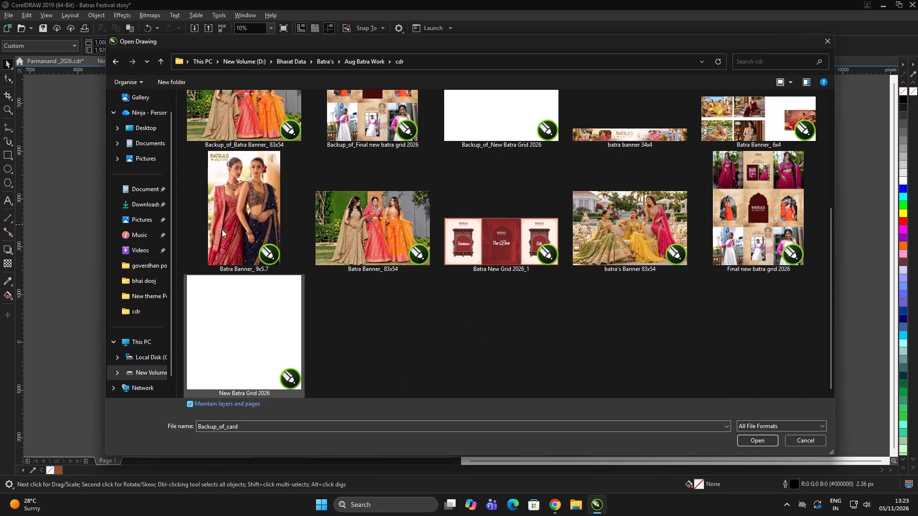
left_click(222, 229)
double_click(607, 356)
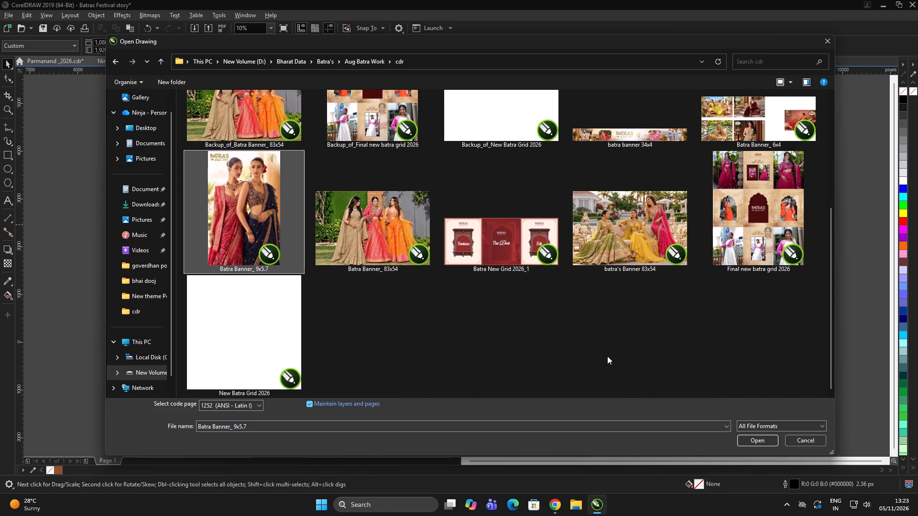
left_click(521, 241)
left_click(751, 438)
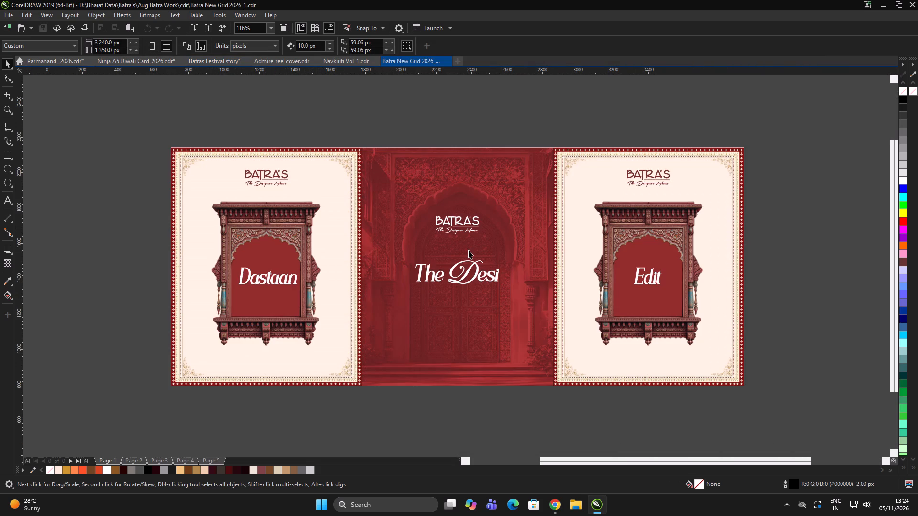
Ungroup the artwork of the Dastaan panel and copy its BATRA'S The Designer House logo.
left_click_drag(200, 111, 244, 165)
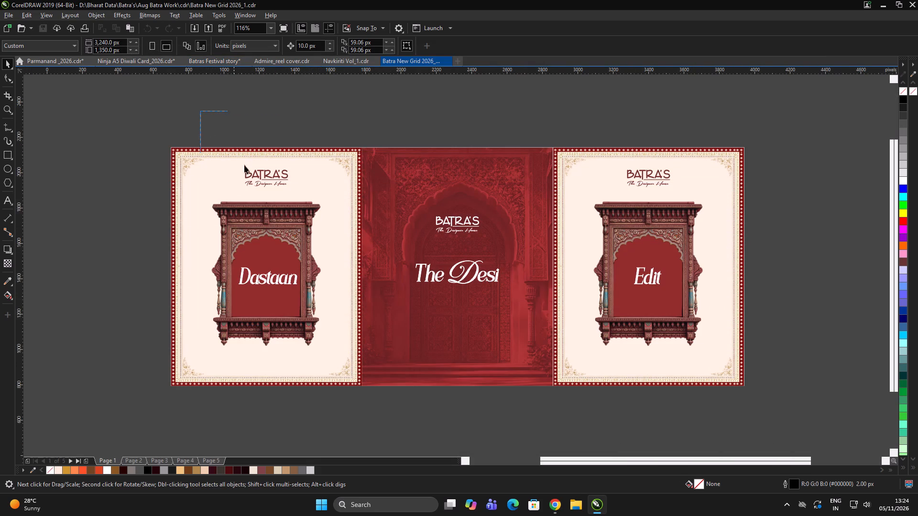
left_click_drag(244, 165, 309, 188)
left_click(282, 181)
key("ctrl+u")
left_click(312, 132, "ctrl")
left_click_drag(316, 113, 233, 188)
key("ctrl+c")
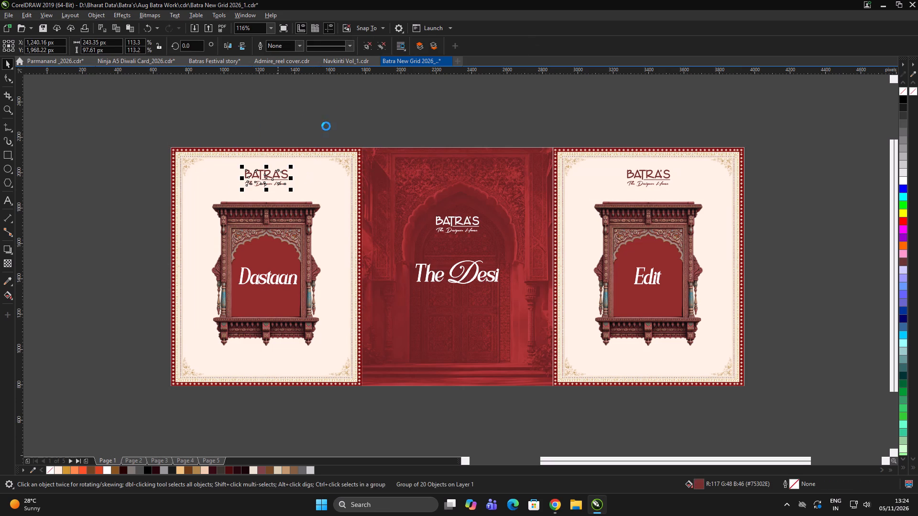
Paste the BATRA'S logo into the Batras Festival story document and centre it horizontally on the family image frame.
double_click(348, 116)
left_click(346, 58)
left_click(533, 141)
left_click(295, 63)
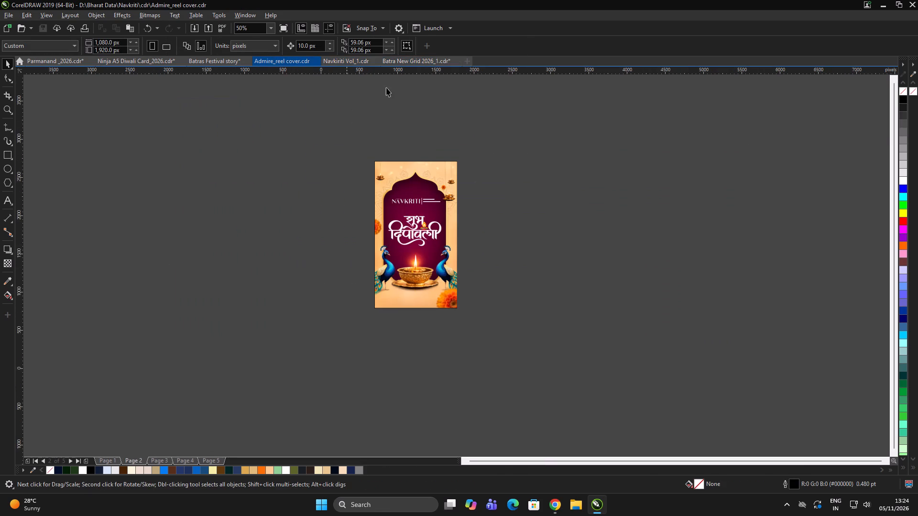
double_click(557, 143)
left_click(218, 62)
left_click(664, 253)
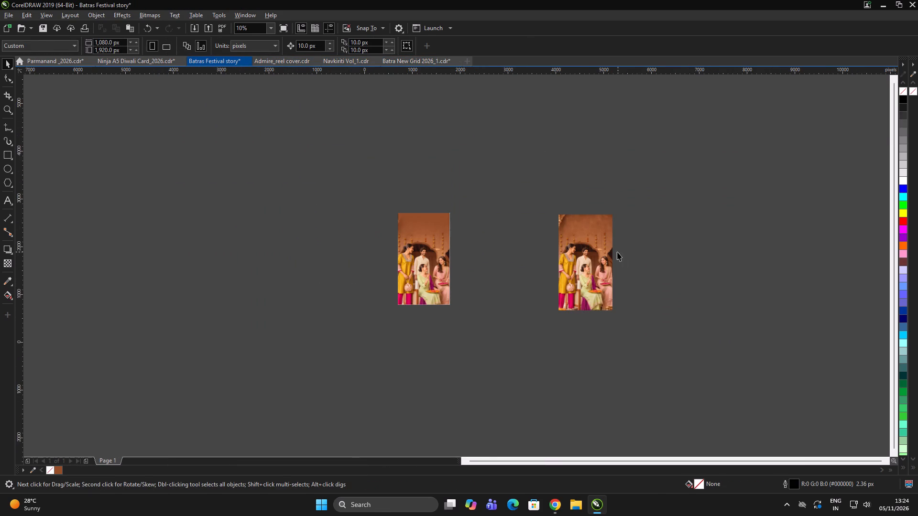
key("ctrl+v")
scroll(451, 232, "up", 2)
key("ctrl+g")
left_click(384, 277, "shift")
key("c")
Fill the pasted BATRA'S logo with white (#FFFFFF).
left_click(597, 223)
left_click_drag(638, 198, 156, 281)
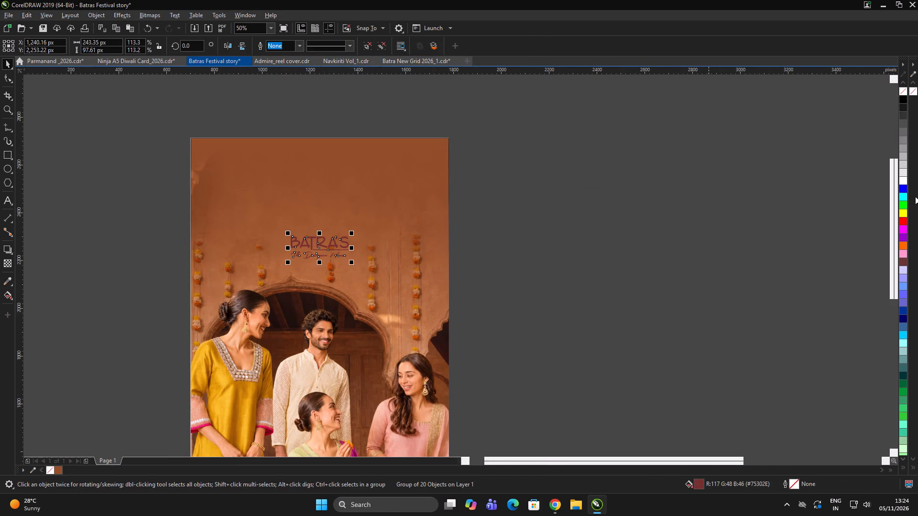
left_click(903, 180)
Move the white logo up into the plain brown area near the frame's top, at Y about 2547 px.
left_click_drag(348, 243, 357, 174)
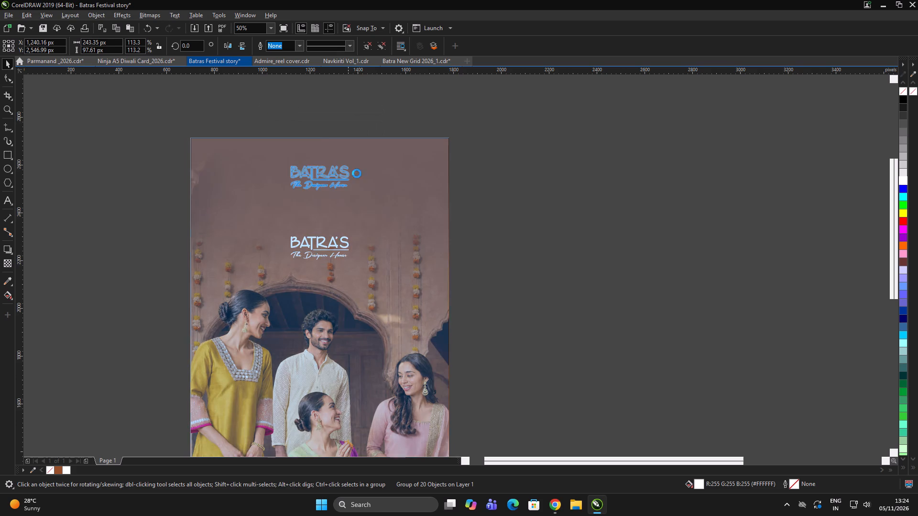
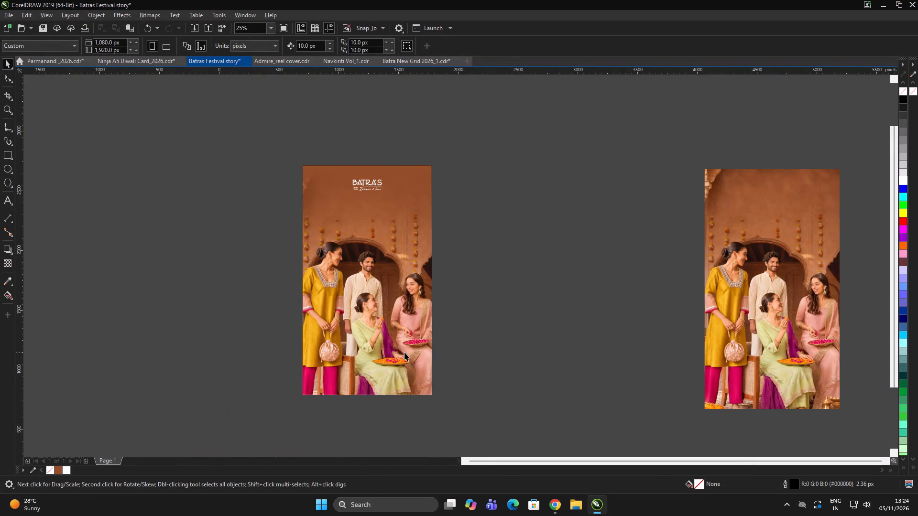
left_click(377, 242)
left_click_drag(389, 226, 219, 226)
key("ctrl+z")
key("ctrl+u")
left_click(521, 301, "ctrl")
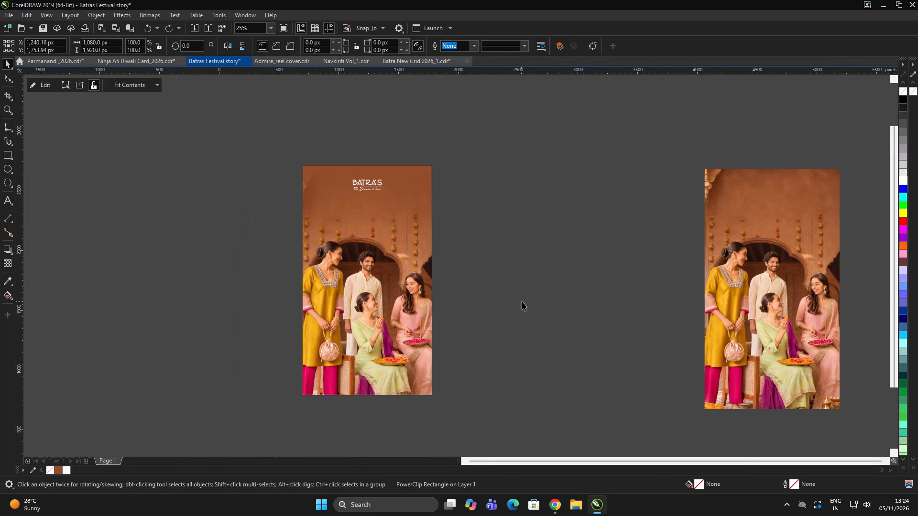
Inside the PowerClip frame, set the brown gradient rectangle aside, lower the family image to Y about 1638 px and shrink it slightly.
left_click(414, 283)
triple_click(395, 255)
left_click_drag(401, 242, 183, 239)
left_click(344, 258)
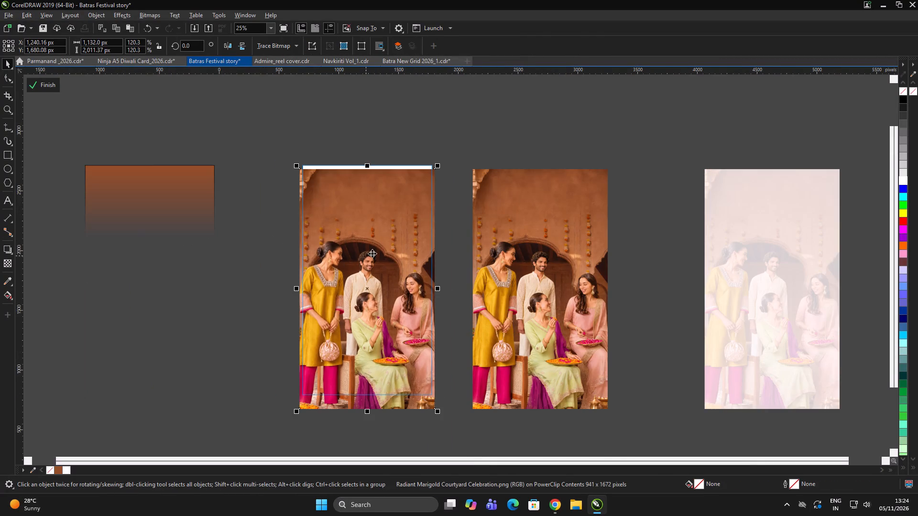
scroll(395, 205, "up", 1)
left_click_drag(394, 203, 392, 213)
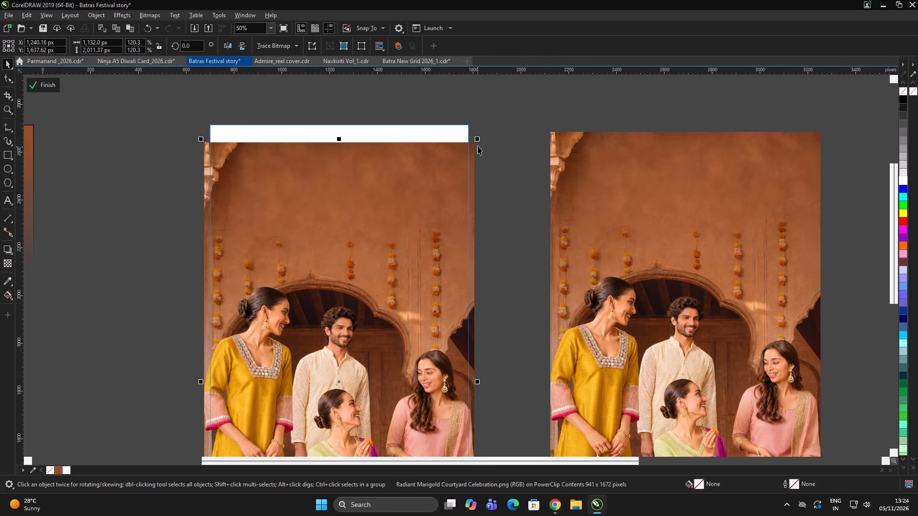
left_click_drag(478, 138, 475, 142)
double_click(522, 142)
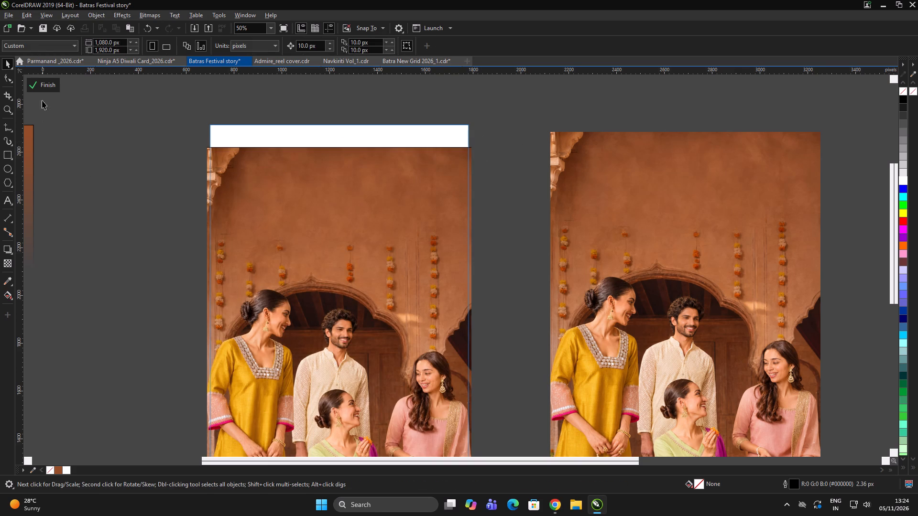
left_click(42, 88)
left_click(109, 111)
left_click(271, 135)
Reopen the PowerClip contents, remove the brown gradient rectangle's outline and centre it back over the family image.
scroll(162, 184, "down", 3)
scroll(201, 205, "up", 2)
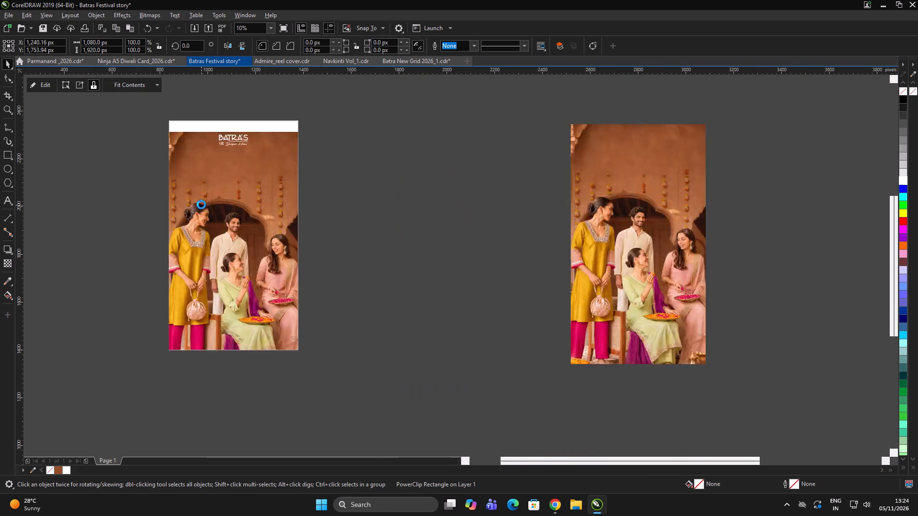
double_click(202, 204)
scroll(310, 231, "down", 2)
left_click(182, 217)
scroll(213, 210, "up", 2)
left_click(215, 198)
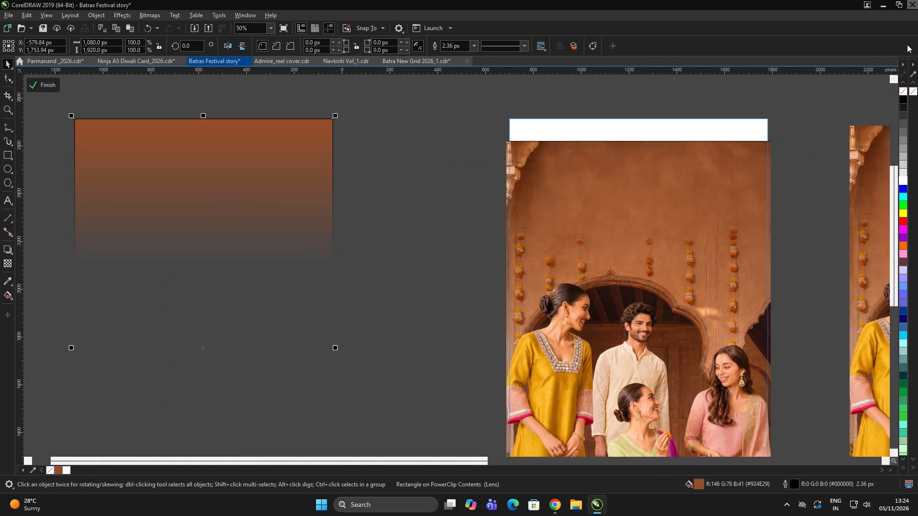
right_click(903, 90)
key("p")
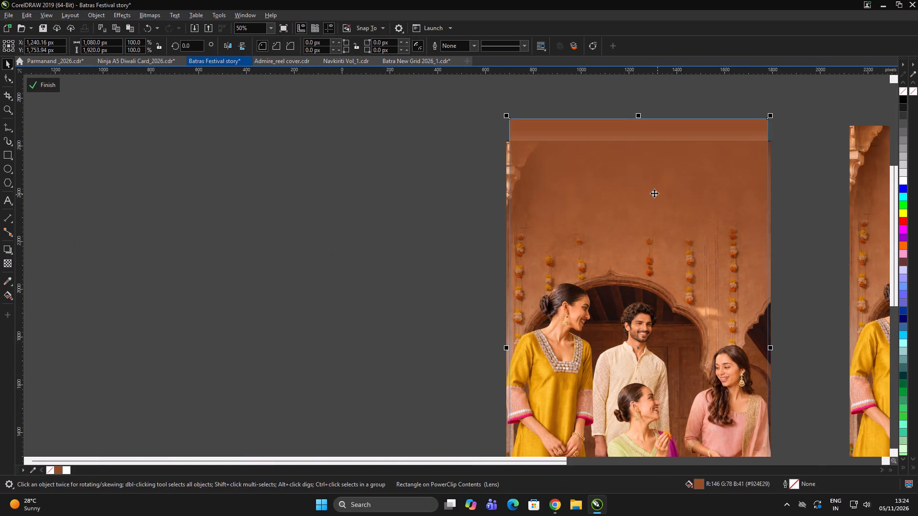
Lower the start of the brown rectangle's fountain transparency to the family image's top edge and finish editing the PowerClip.
left_click(10, 262)
scroll(579, 112, "up", 2)
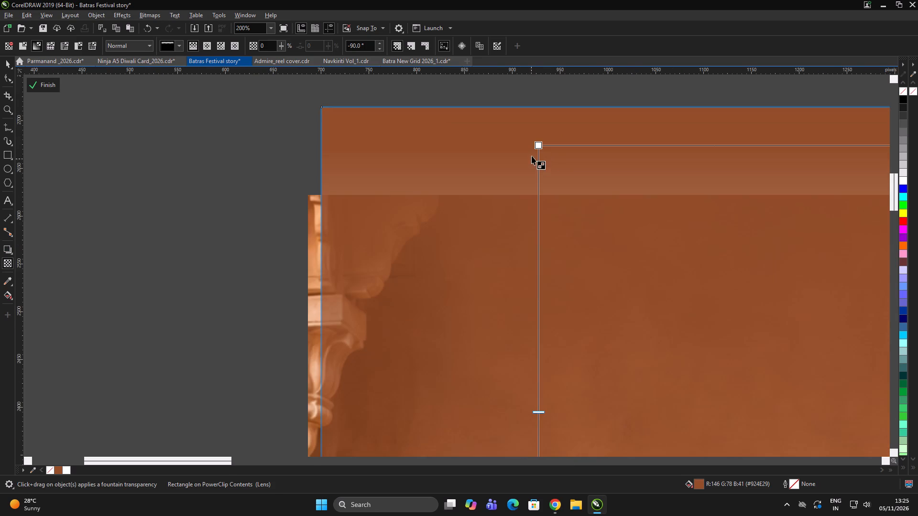
left_click_drag(540, 143, 531, 198)
scroll(353, 144, "down", 5)
key("space")
double_click(292, 129)
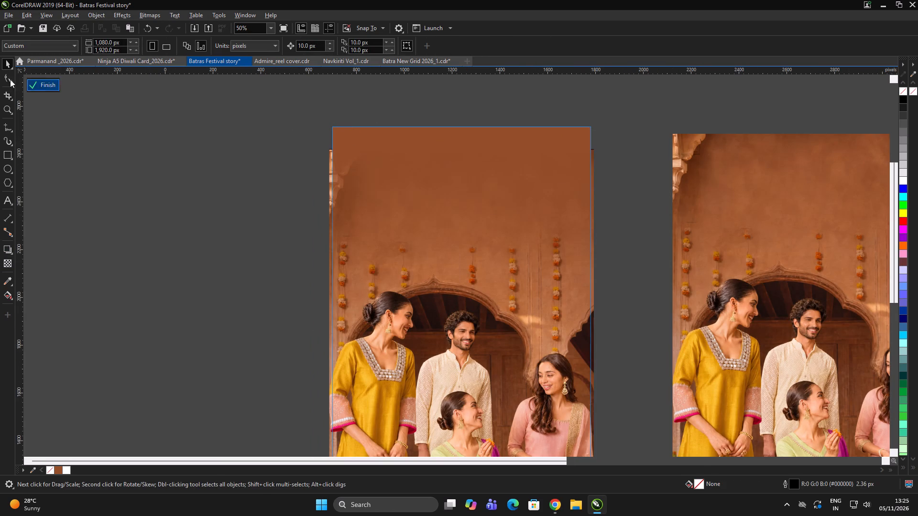
left_click(39, 86)
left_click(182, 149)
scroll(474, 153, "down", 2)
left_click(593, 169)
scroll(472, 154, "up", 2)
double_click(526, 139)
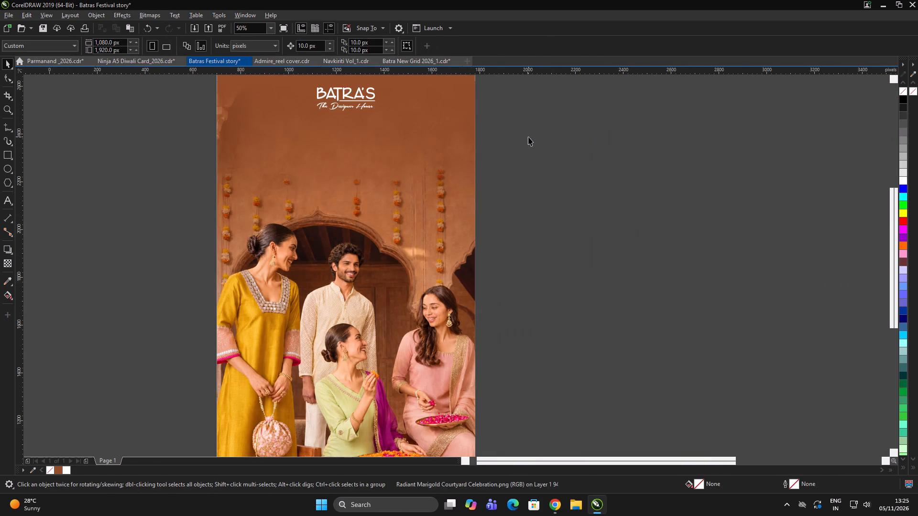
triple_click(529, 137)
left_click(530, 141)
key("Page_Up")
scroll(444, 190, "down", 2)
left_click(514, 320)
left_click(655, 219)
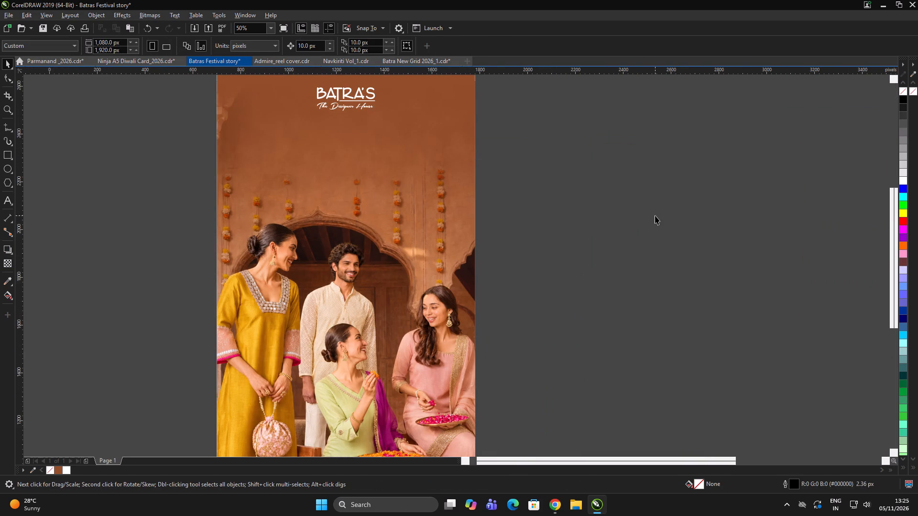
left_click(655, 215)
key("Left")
Browse for a drawing to open in Bharat Data > Batra's > Aug Batra Work > cdr on drive D and examine its files.
key("ctrl+o")
scroll(487, 228, "down", 19)
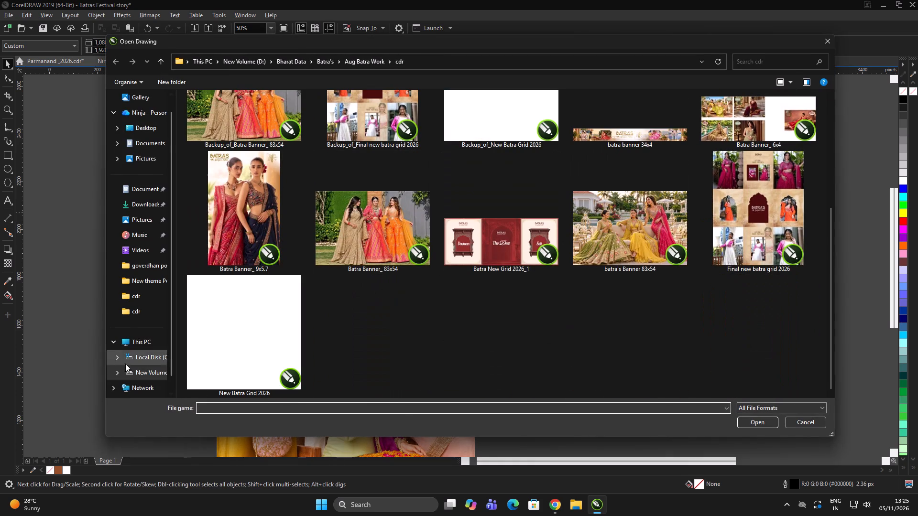
scroll(125, 364, "down", 5)
left_click(144, 358)
double_click(206, 108)
left_click(258, 220)
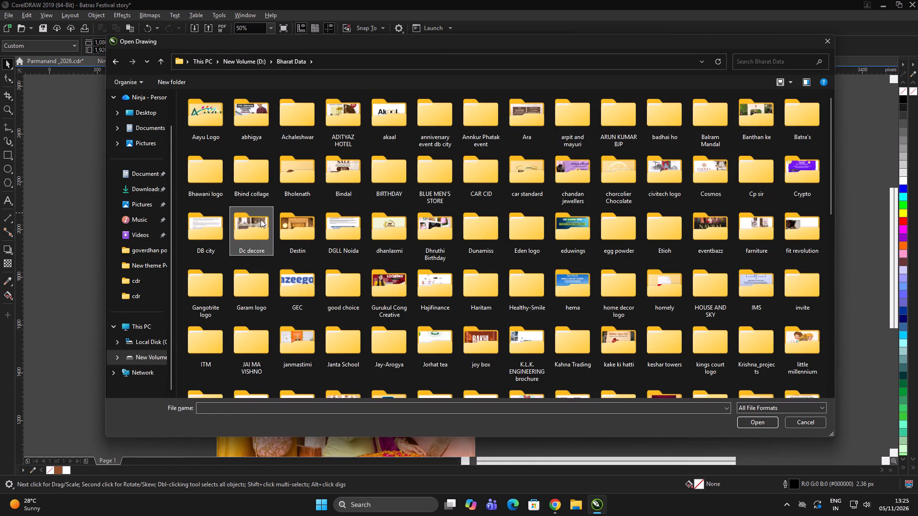
type("bat")
double_click(800, 121)
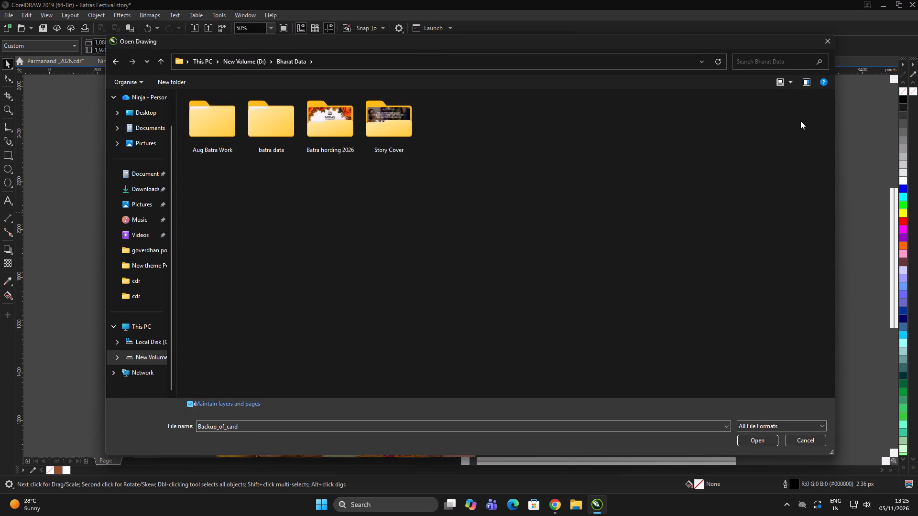
double_click(235, 138)
double_click(204, 121)
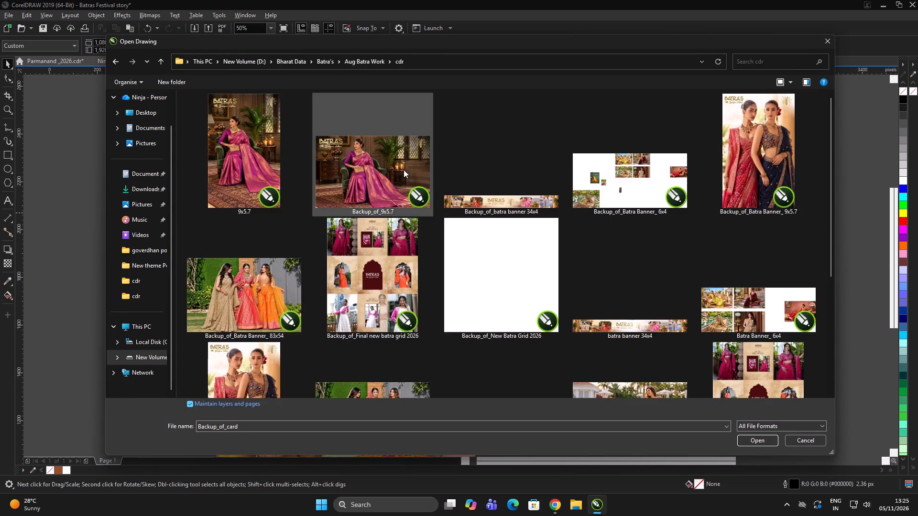
scroll(423, 178, "down", 8)
scroll(484, 312, "up", 9)
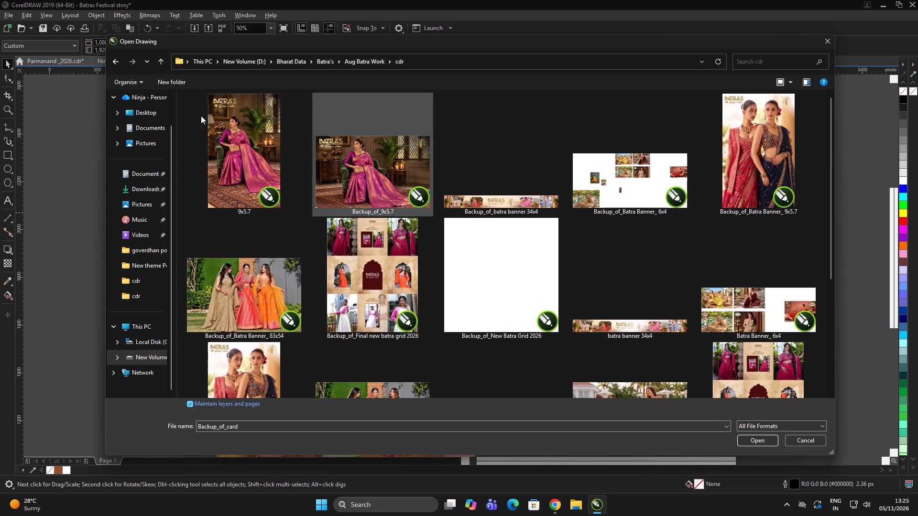
Switch the Open Drawing dialog to the cdr folder inside Batra's > Batra hording 2026.
left_click(118, 64)
left_click(225, 199)
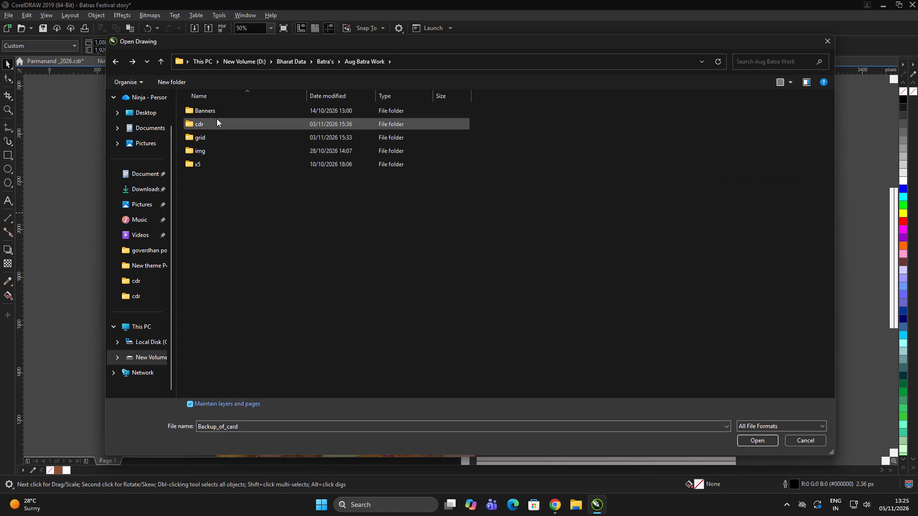
left_click(114, 56)
double_click(358, 256)
left_click(358, 248)
double_click(326, 131)
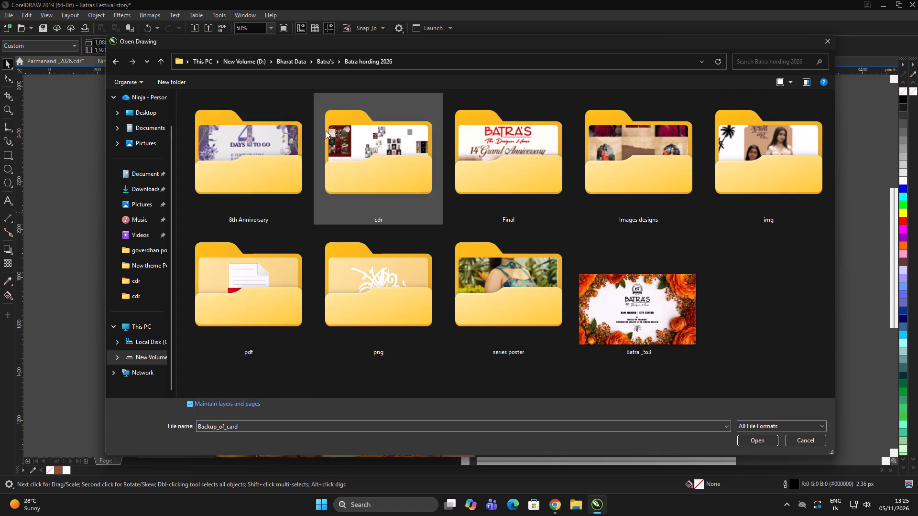
double_click(386, 150)
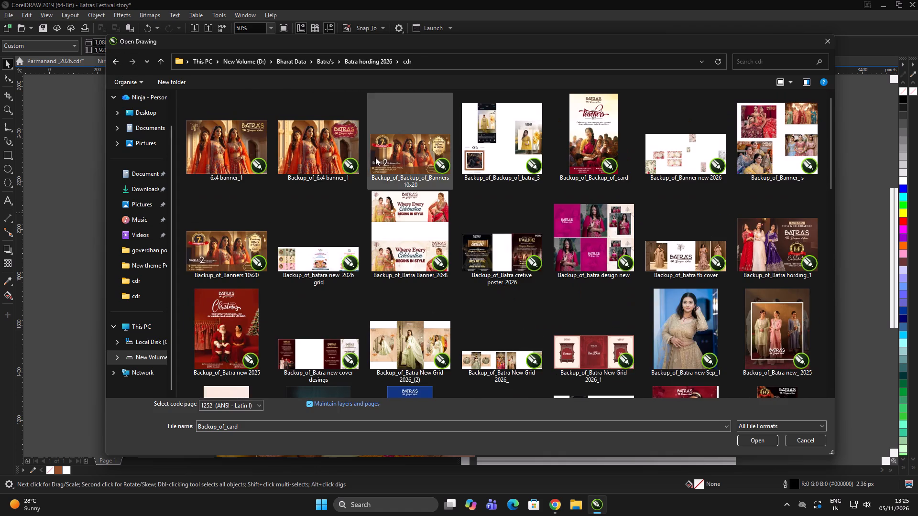
Look through the drawing thumbnails in the Batra hording 2026 cdr folder for an earlier Batra's story design.
scroll(487, 216, "down", 2)
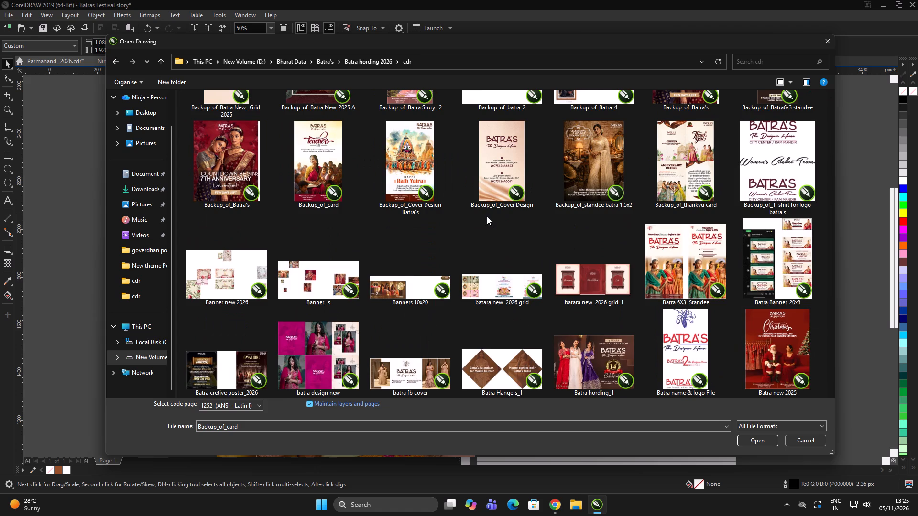
scroll(487, 216, "down", 3)
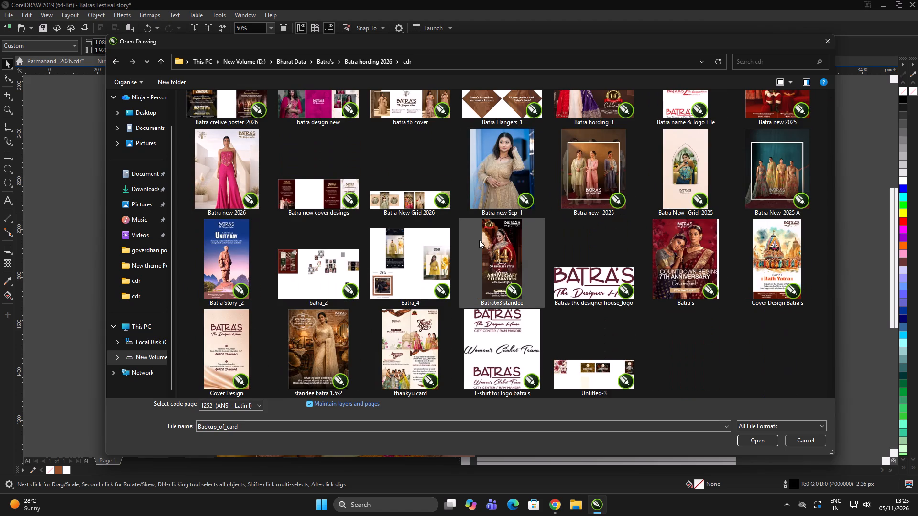
scroll(544, 224, "up", 1)
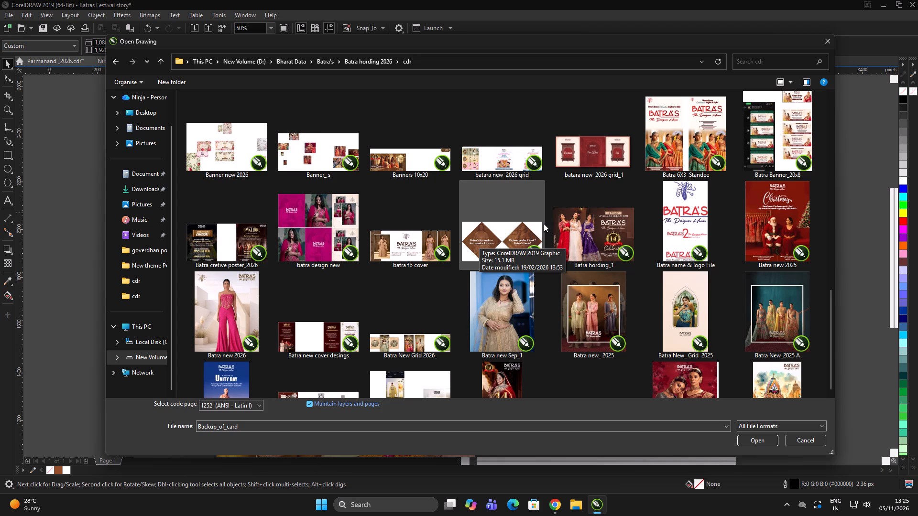
scroll(544, 224, "up", 2)
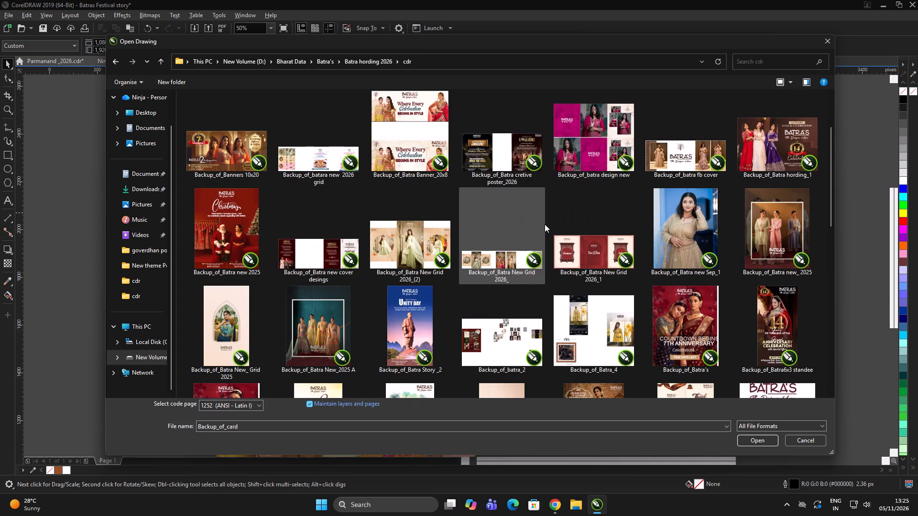
scroll(545, 224, "up", 3)
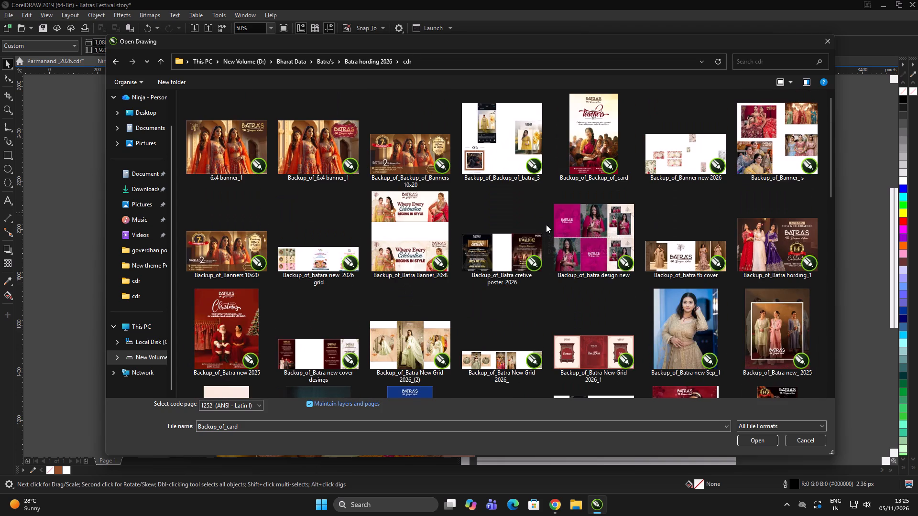
scroll(672, 233, "down", 1)
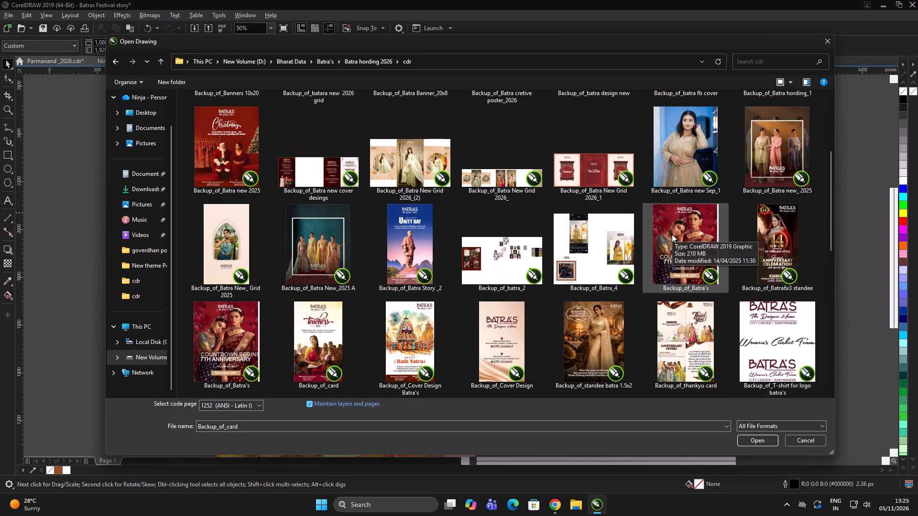
scroll(672, 234, "down", 1)
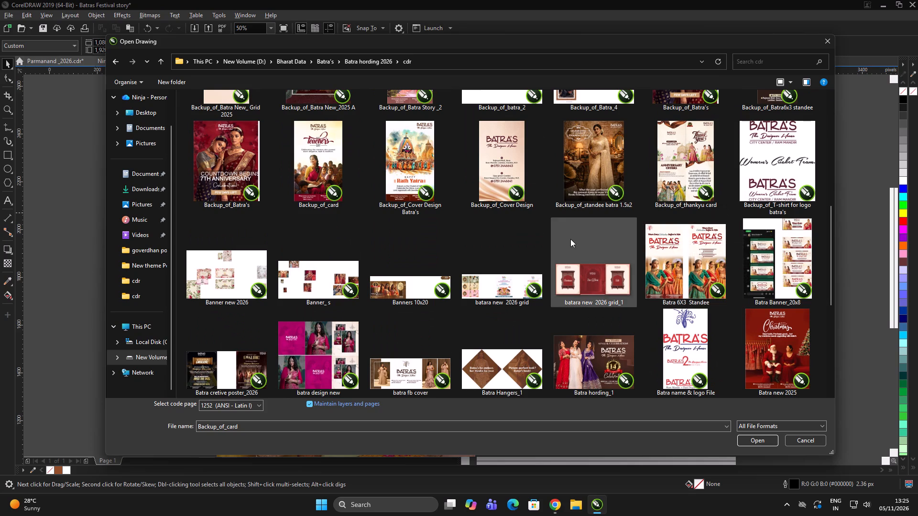
scroll(570, 239, "down", 3)
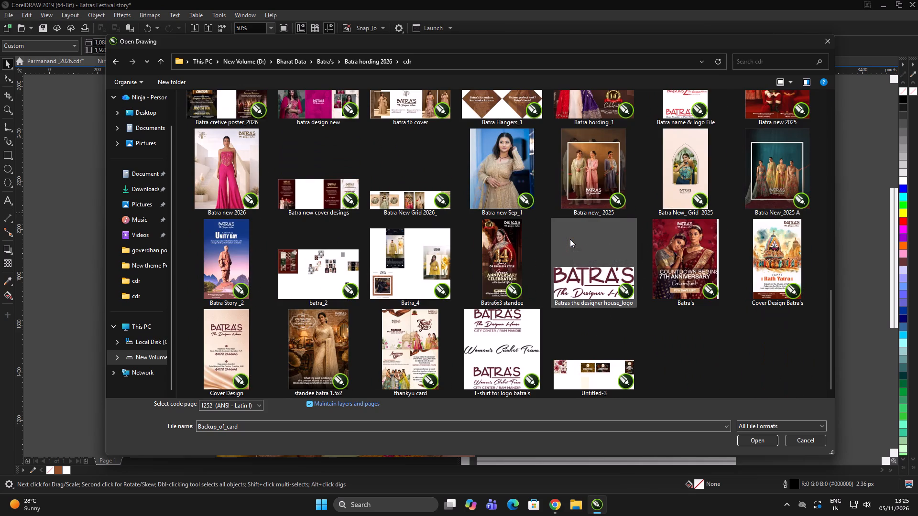
scroll(550, 236, "up", 6)
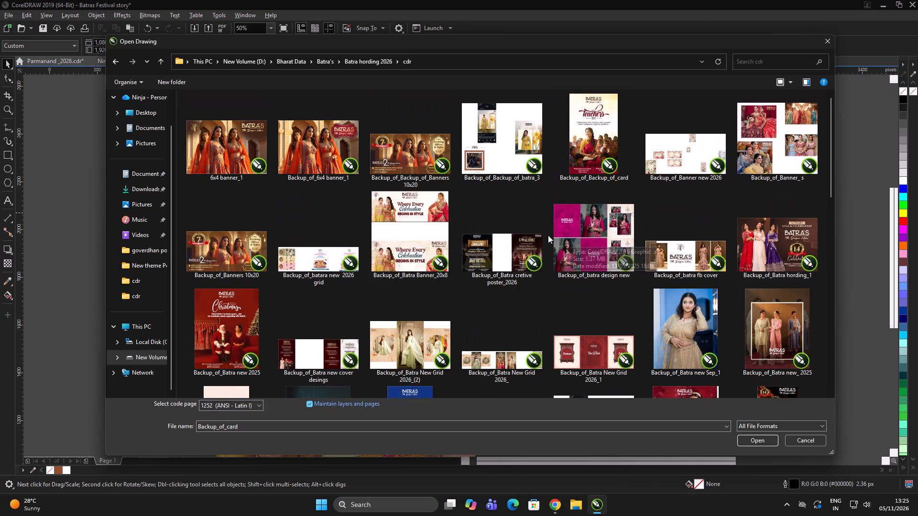
scroll(552, 234, "up", 1)
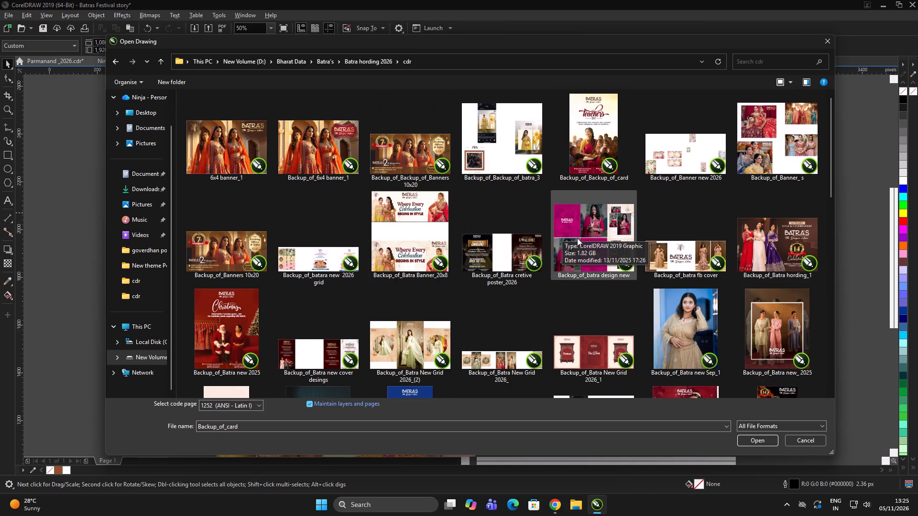
scroll(591, 234, "down", 3)
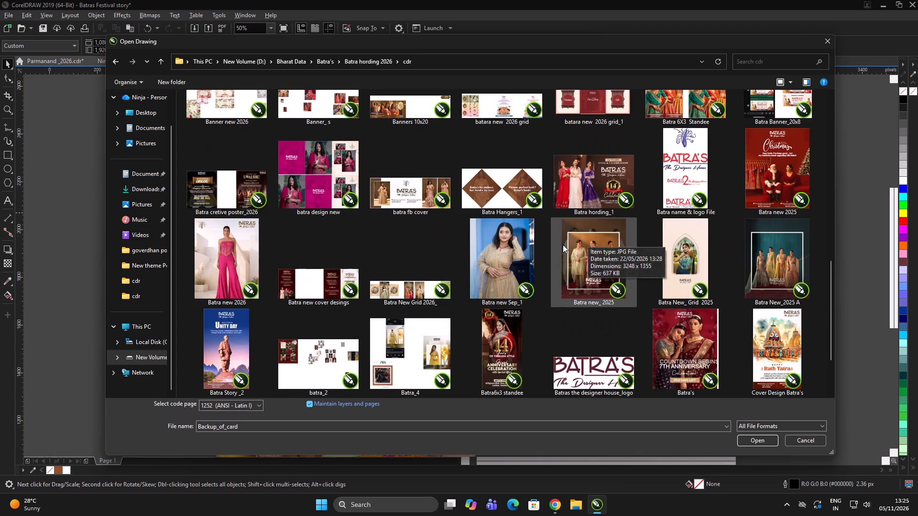
scroll(557, 239, "down", 1)
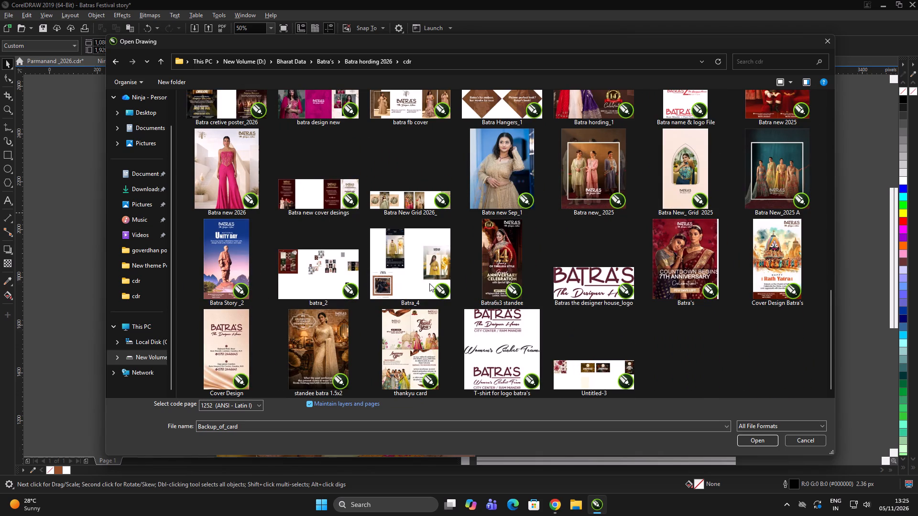
scroll(425, 280, "up", 1)
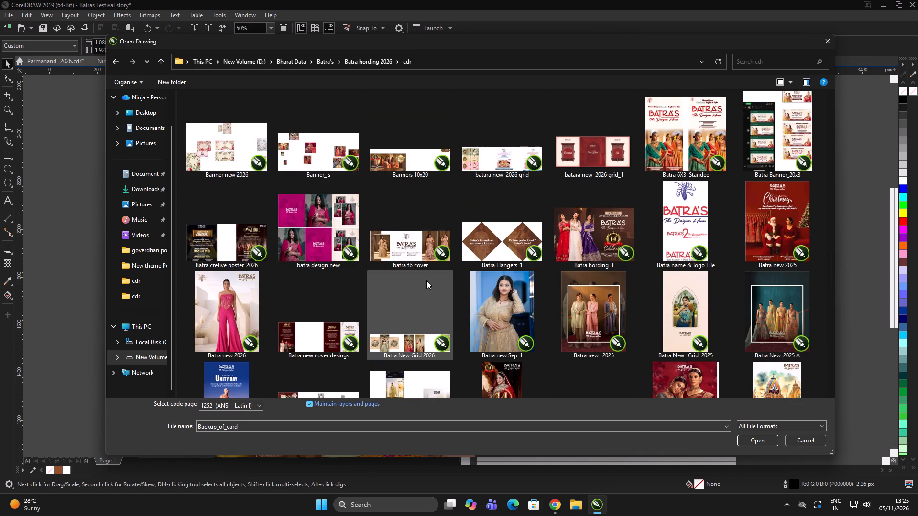
scroll(426, 280, "up", 2)
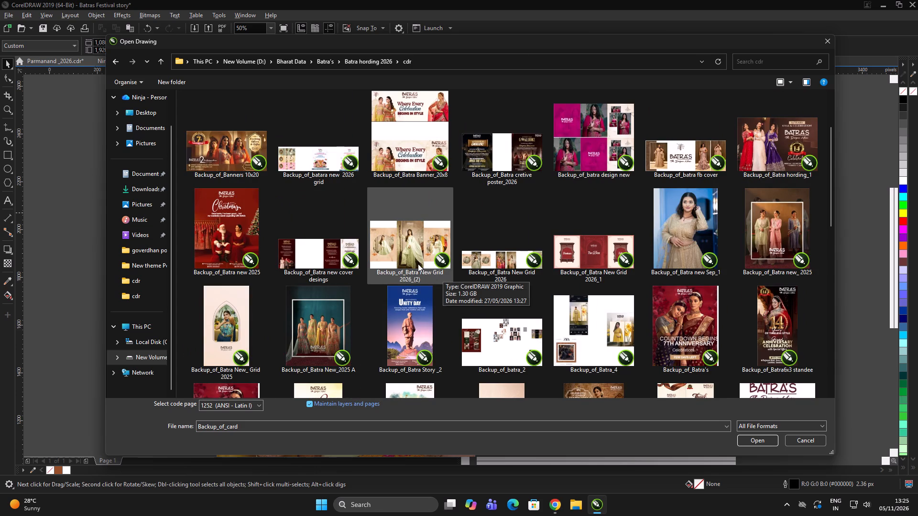
scroll(418, 264, "up", 5)
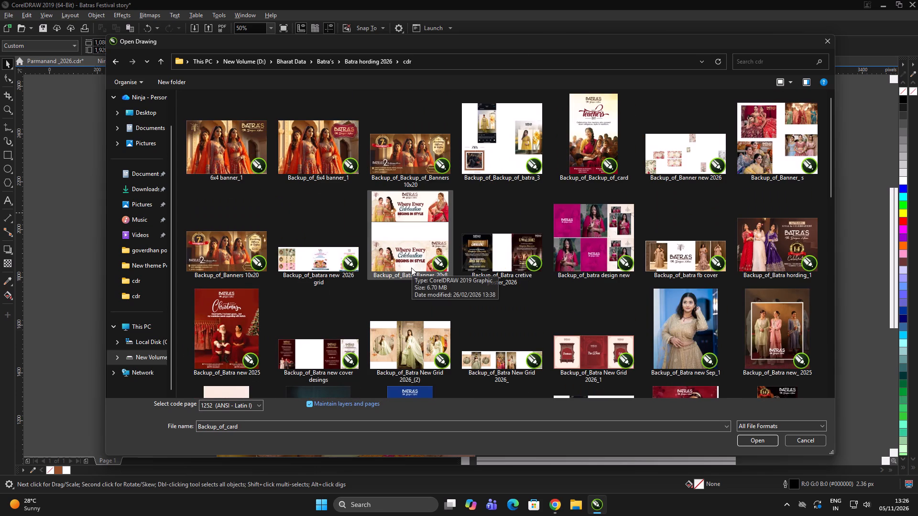
scroll(514, 231, "down", 2)
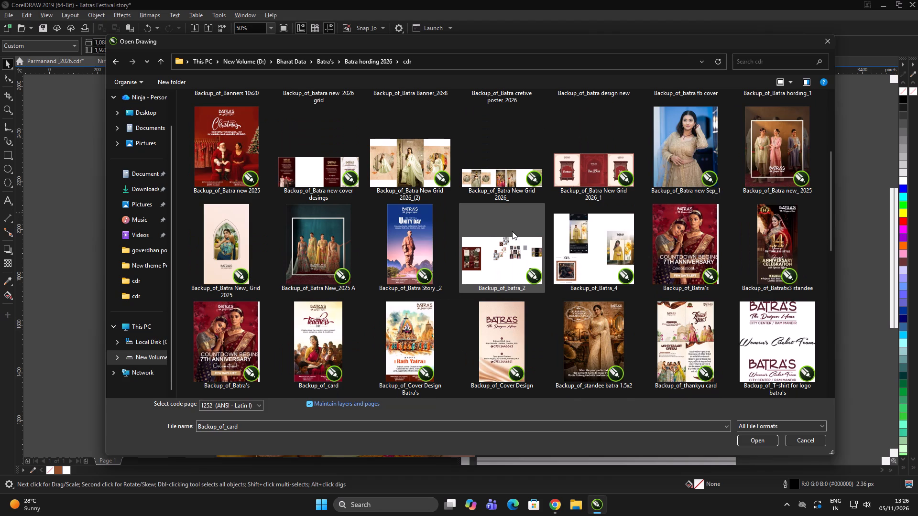
scroll(508, 235, "down", 1)
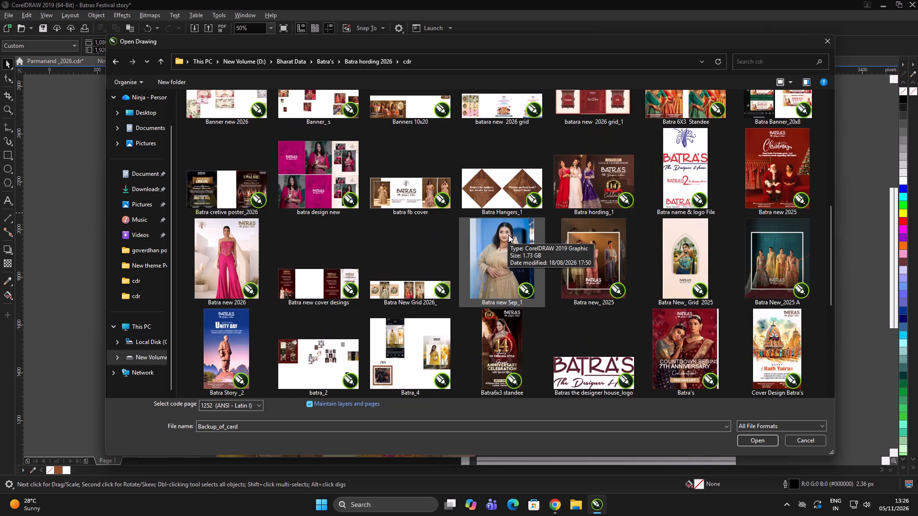
scroll(508, 235, "down", 1)
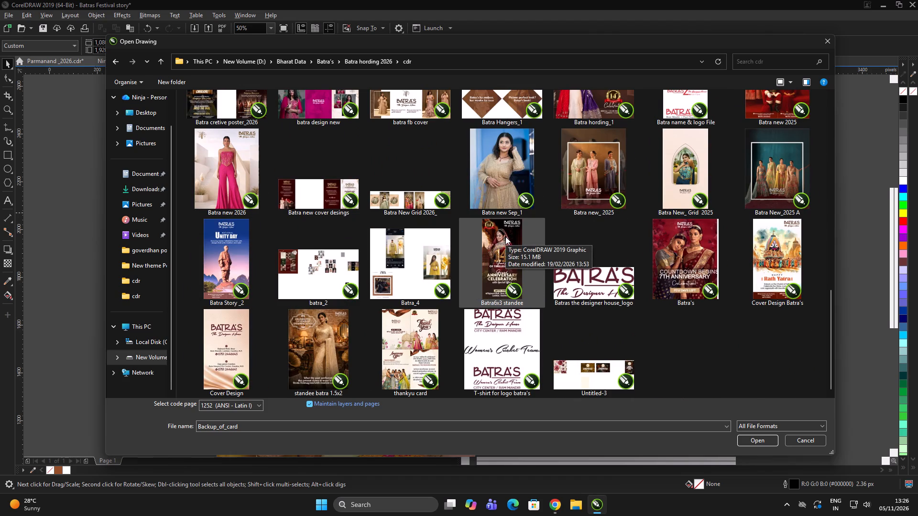
scroll(589, 258, "down", 1)
Open the drawing Cover Design Batra's from the cdr folder.
left_click(783, 290)
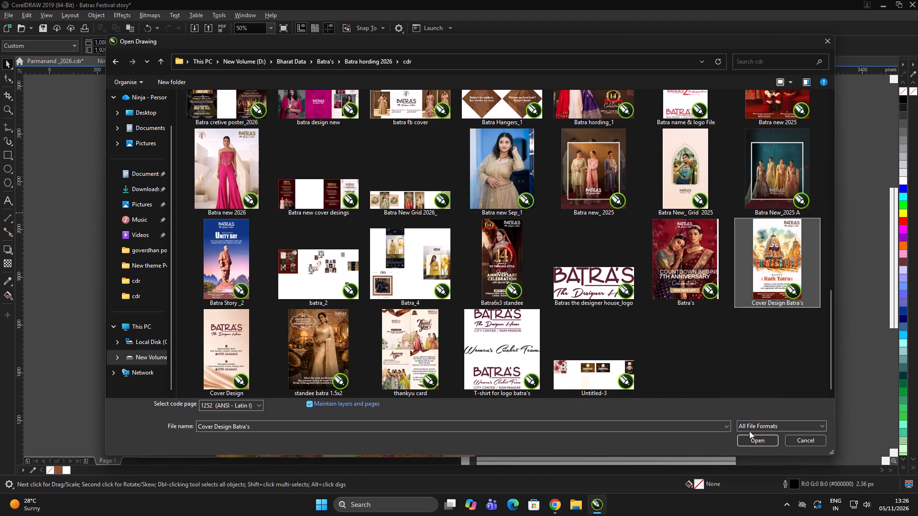
left_click(750, 445)
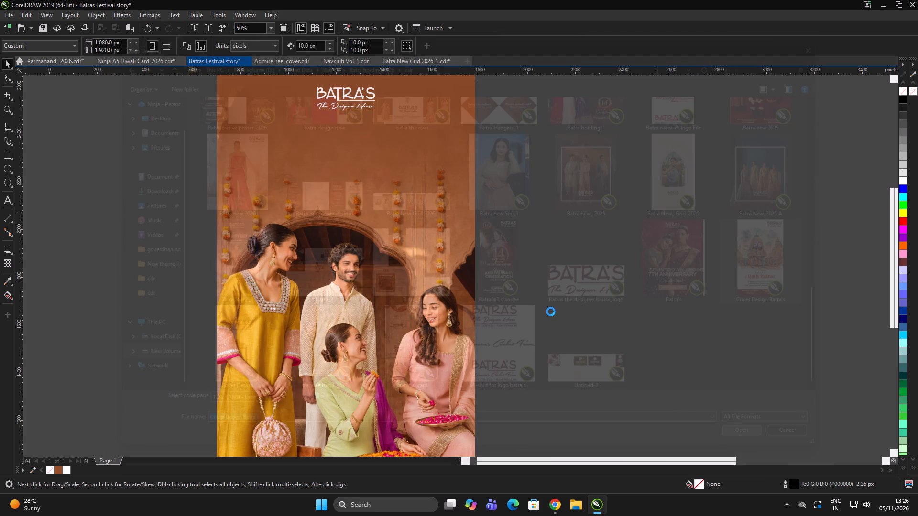
left_click(588, 421)
left_click(593, 414)
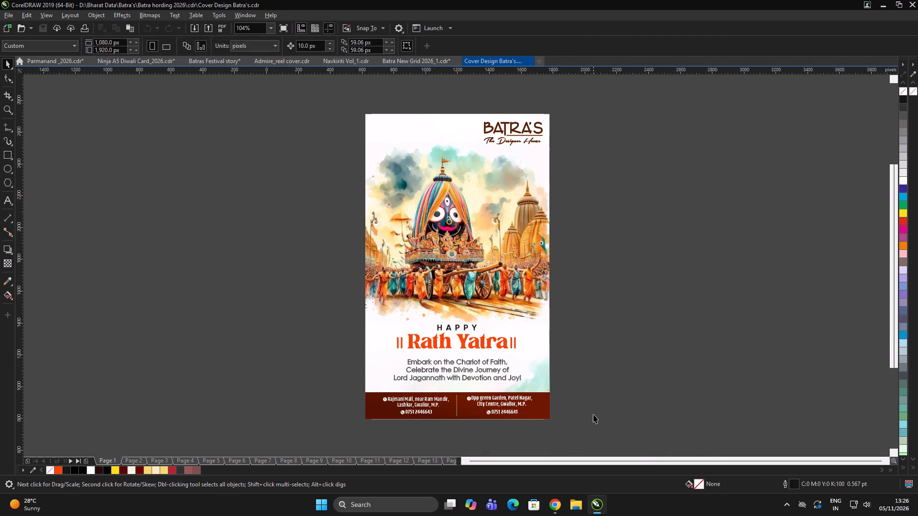
Examine the story designs in Cover Design Batra's, paging from the last page back to page 1.
left_click(134, 407)
left_click(81, 462)
left_click(112, 346)
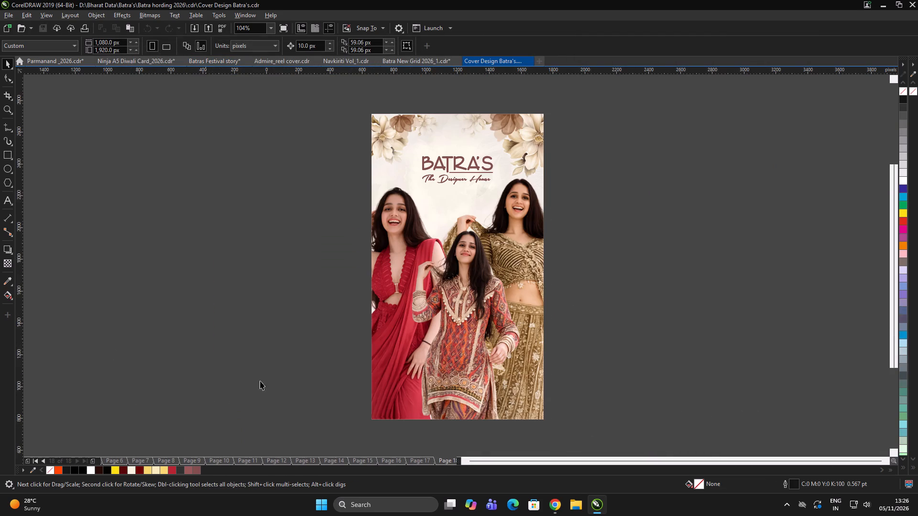
double_click(712, 277)
key("Page_Up")
key("Page_Up")
key("Page_Up")
key("Page_Up")
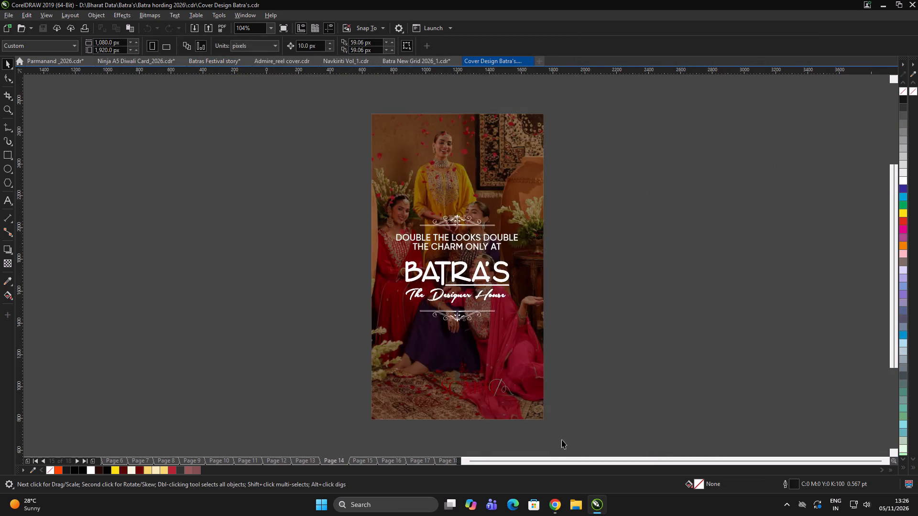
key("Page_Up")
key("Page_Up")
key("Page_Up")
key("Page_Up")
key("Page_Up")
key("Page_Up")
key("Page_Up")
key("Page_Up")
key("Page_Up")
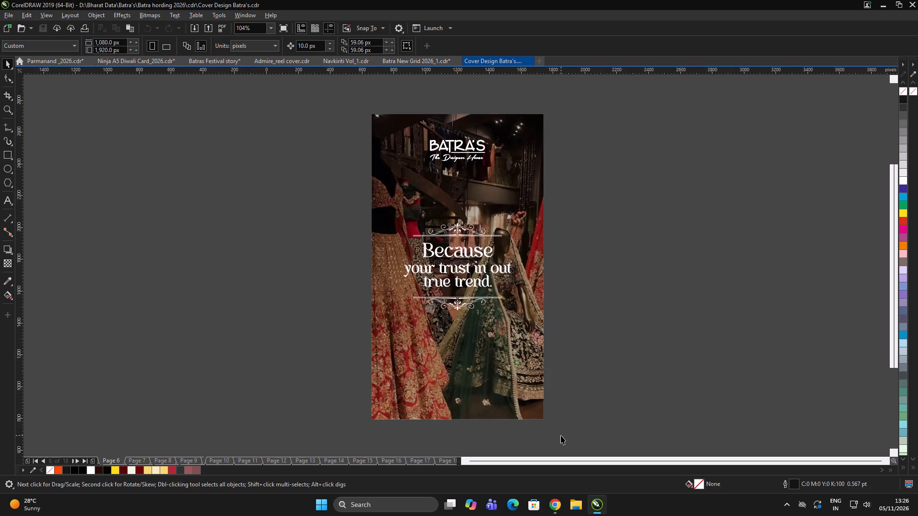
key("Page_Up")
key("Page_Up")
key("Page_Up")
key("Page_Up")
key("Page_Up")
key("Page_Up")
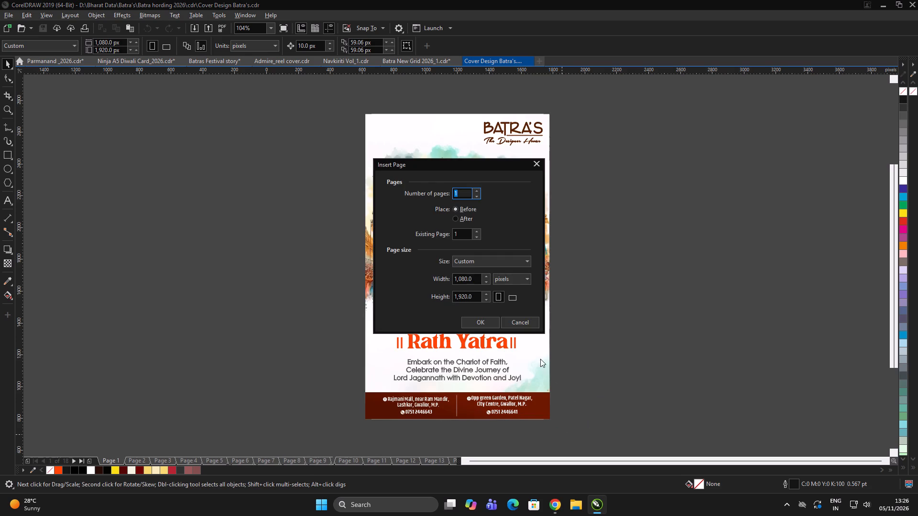
left_click(516, 318)
double_click(673, 314)
Open the drawing Backup_of_Batra Story _2 from the same cdr folder.
key("ctrl+o")
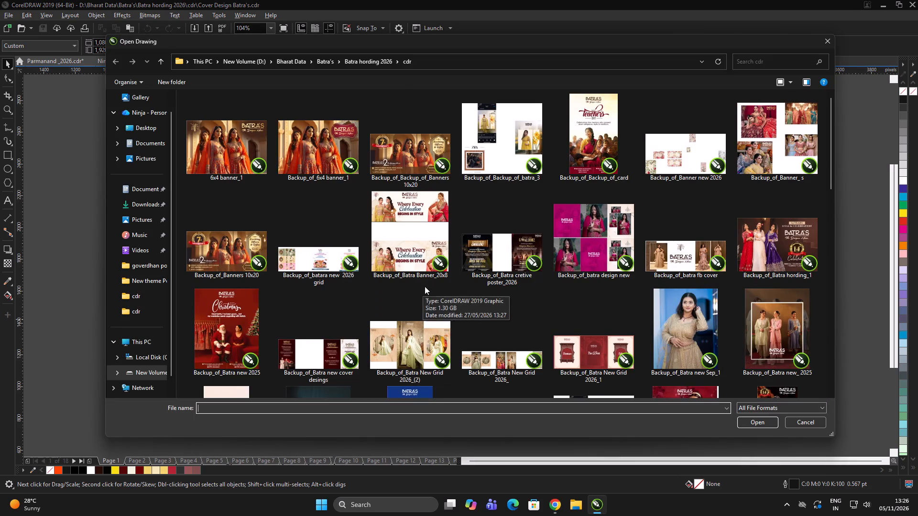
scroll(425, 286, "down", 1)
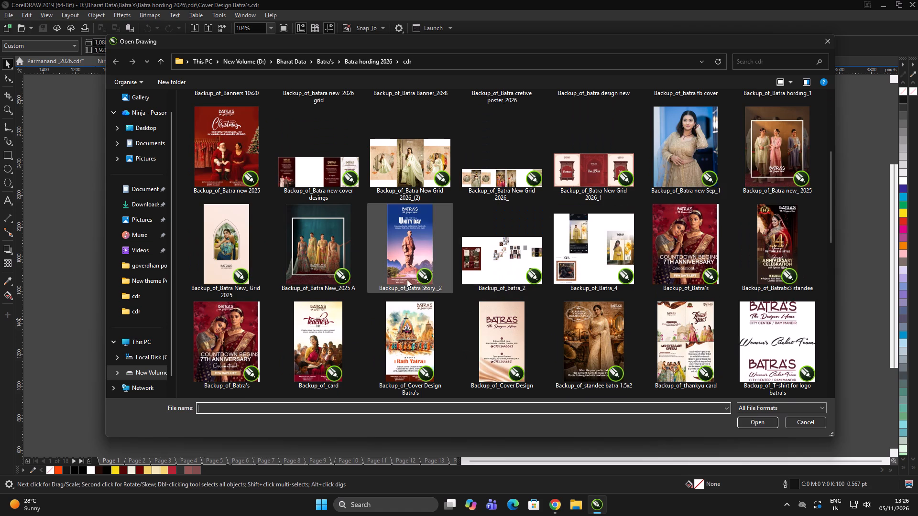
left_click(409, 273)
left_click(744, 441)
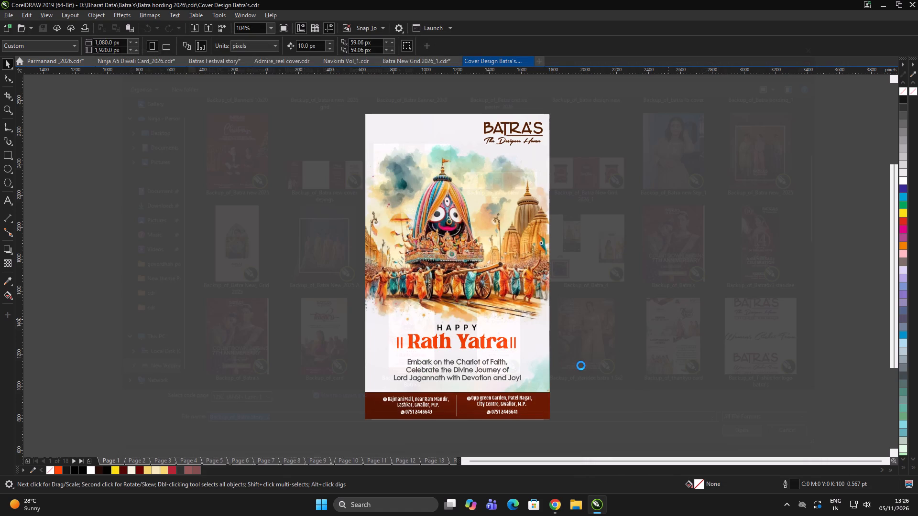
Page forward through Backup_of_Batra Story _2 to examine its festival story designs up to page 11.
key("Page_Down")
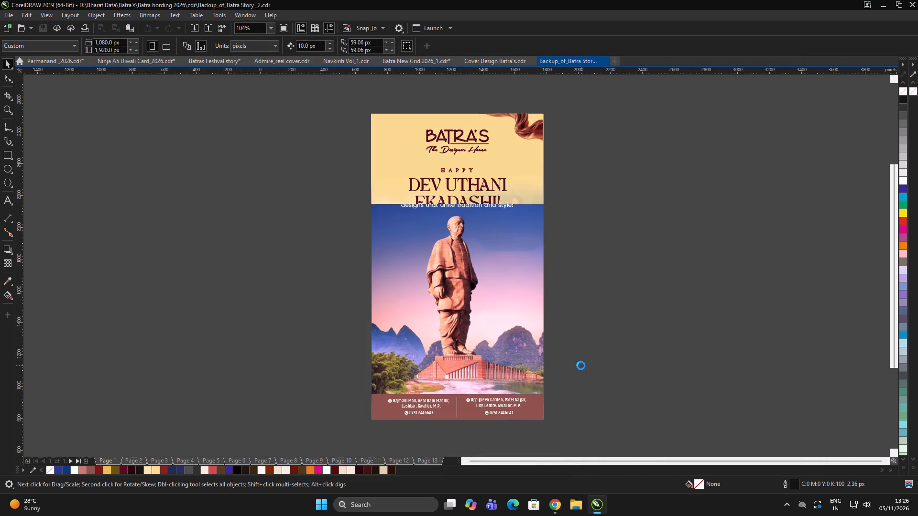
key("Page_Down")
key("Page_Down")
key("Page_Down")
key("Page_Down")
key("Page_Down")
key("Page_Down")
key("Page_Down")
key("Page_Down")
key("Page_Down")
key("Page_Down")
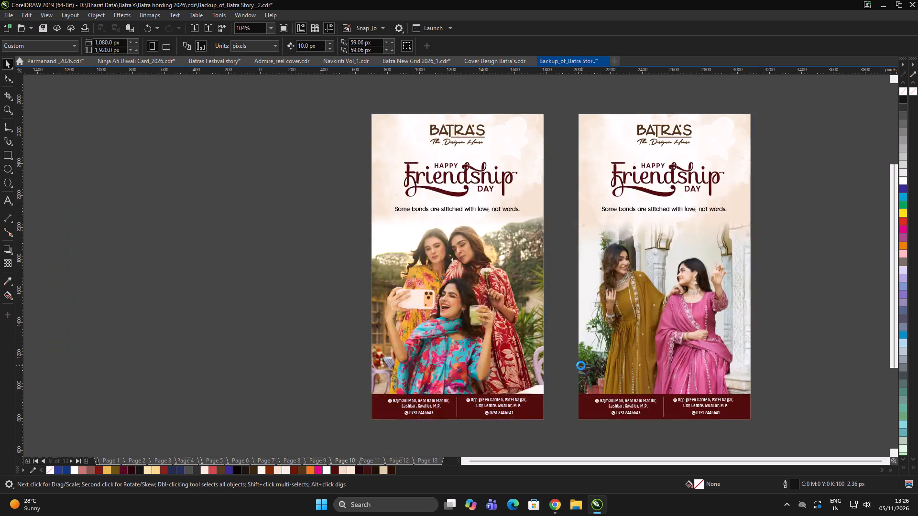
key("Page_Up")
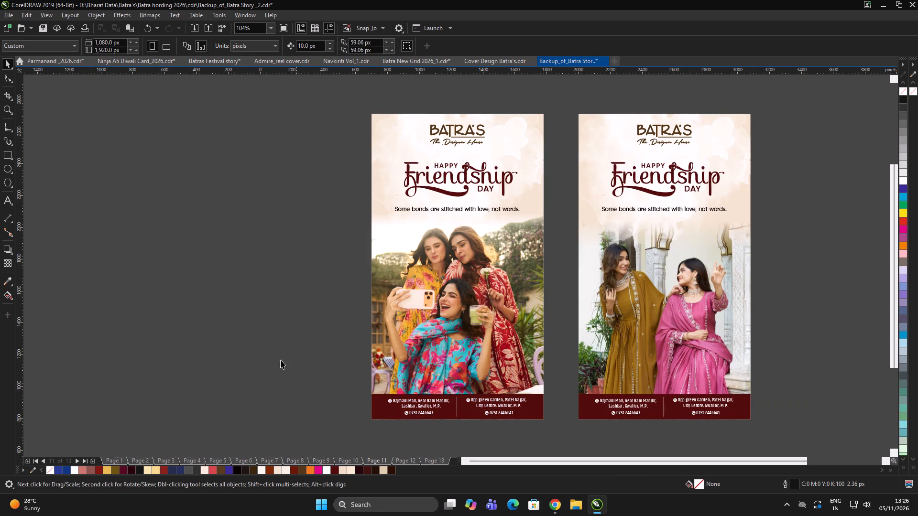
Ungroup and copy the maroon address footer of the first Friendship Day story on page 11.
left_click_drag(260, 337, 547, 430)
key("ctrl+c")
left_click(429, 402)
key("ctrl+u")
left_click(327, 384, "ctrl")
left_click_drag(305, 375, 550, 420)
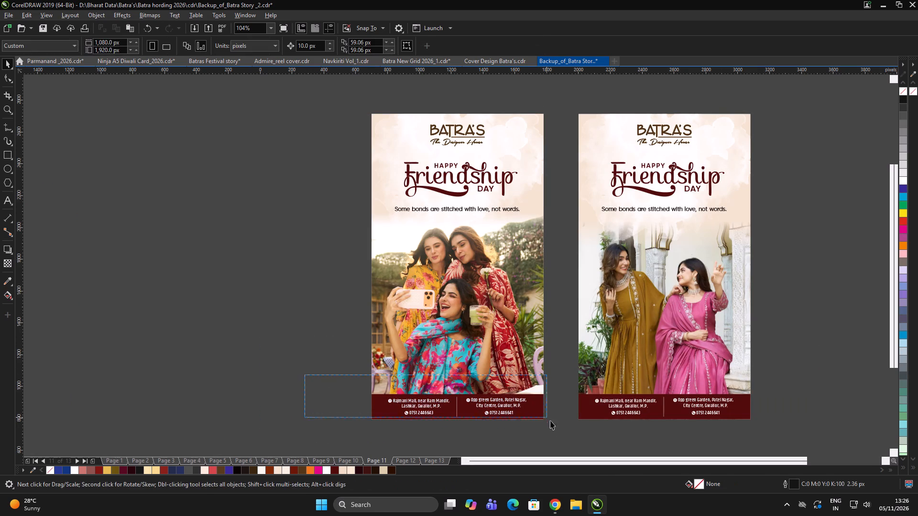
left_click_drag(550, 420, 560, 427)
key("ctrl+c")
On page 13, move the first story's dark gradient address footer off the page onto the empty area beside it.
double_click(563, 370)
key("Page_Down")
key("Page_Down")
key("Page_Down")
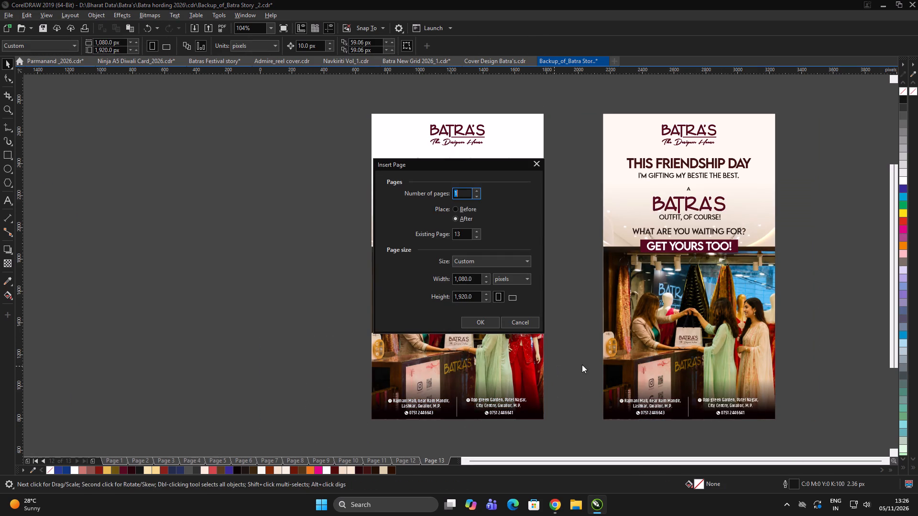
left_click(513, 323)
left_click(279, 361)
left_click_drag(307, 356, 581, 426)
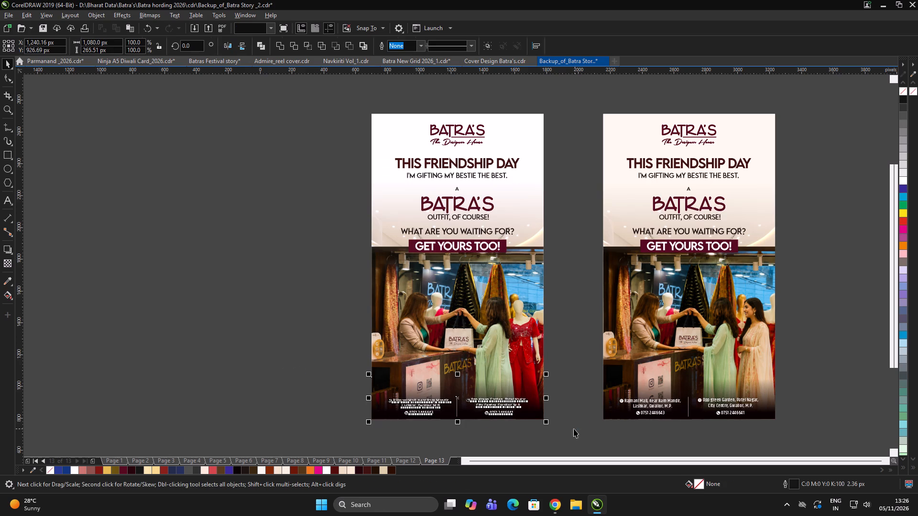
left_click_drag(509, 409, 297, 399)
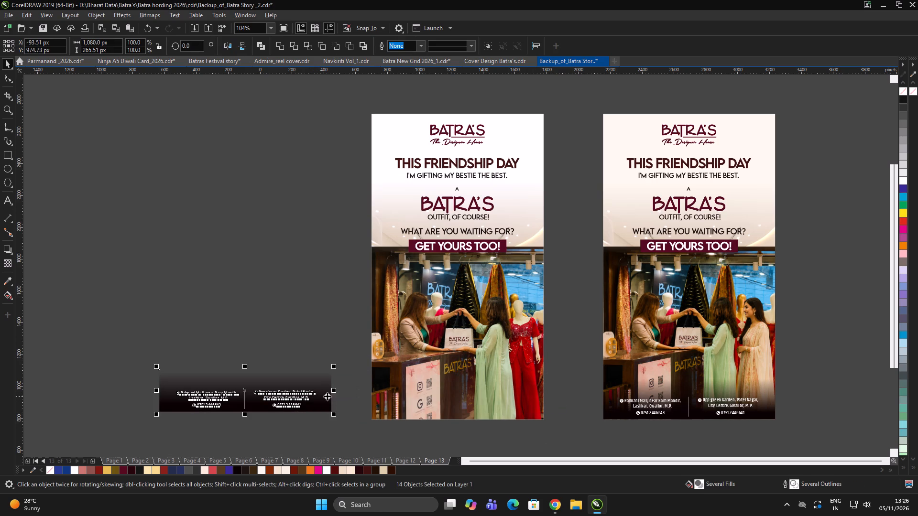
Undo the move of the first story's dark gradient footer on page 13 and copy the complete footer.
key("ctrl+z")
key("ctrl+c")
double_click(265, 261)
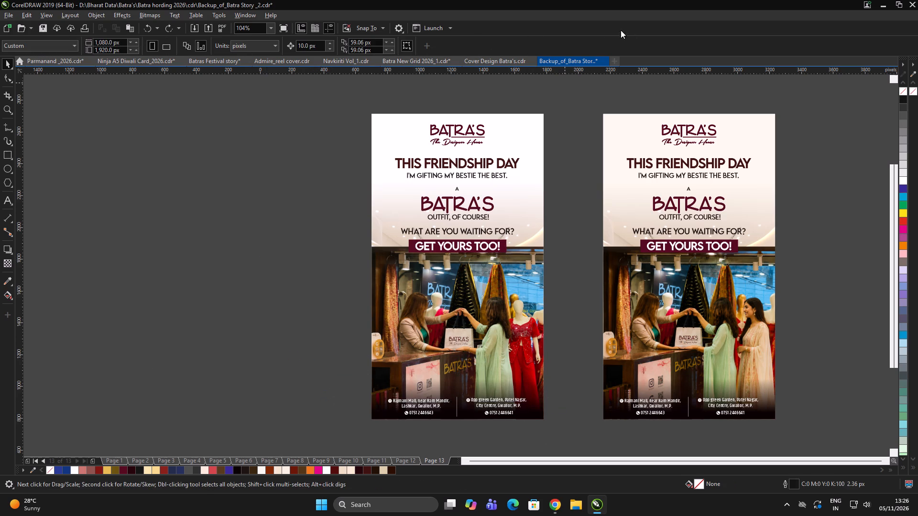
Paste the copied address footer into the Batras Festival story drawing and group its elements.
left_click(502, 62)
double_click(688, 312)
left_click(413, 53)
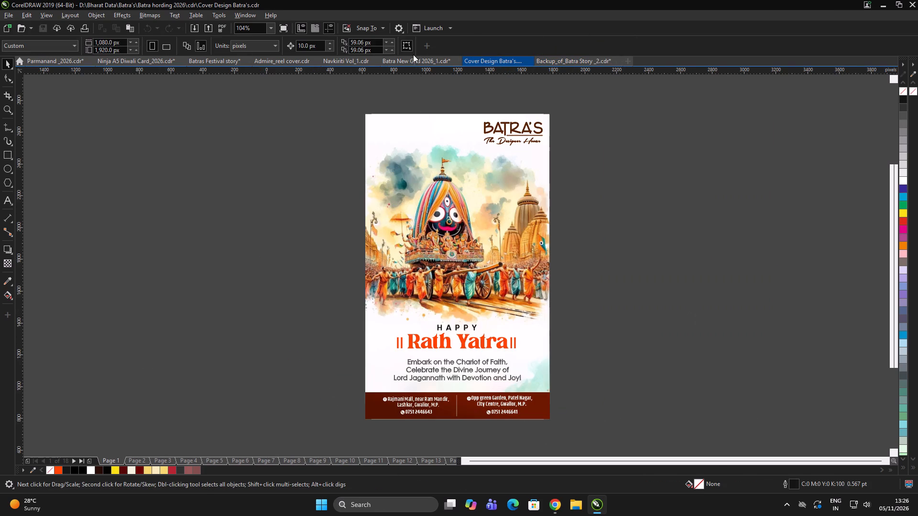
left_click(412, 58)
left_click(347, 57)
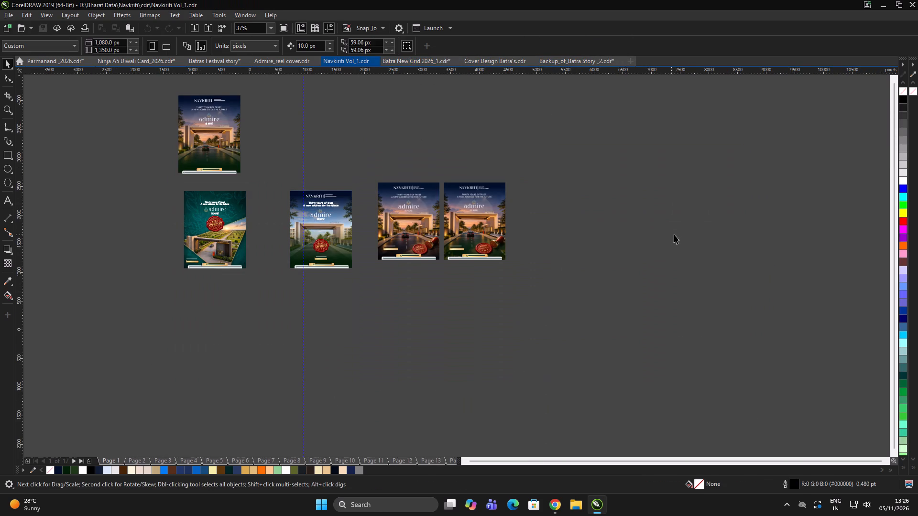
left_click(272, 61)
left_click(660, 203)
left_click_drag(656, 201, 645, 200)
left_click(208, 61)
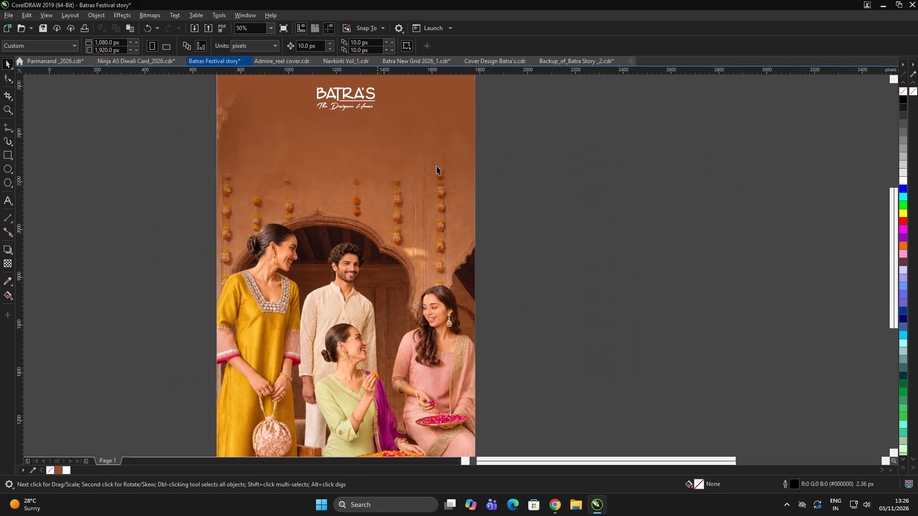
double_click(656, 232)
scroll(489, 195, "down", 3)
left_click(540, 204)
scroll(476, 217, "up", 1)
key("ctrl+v")
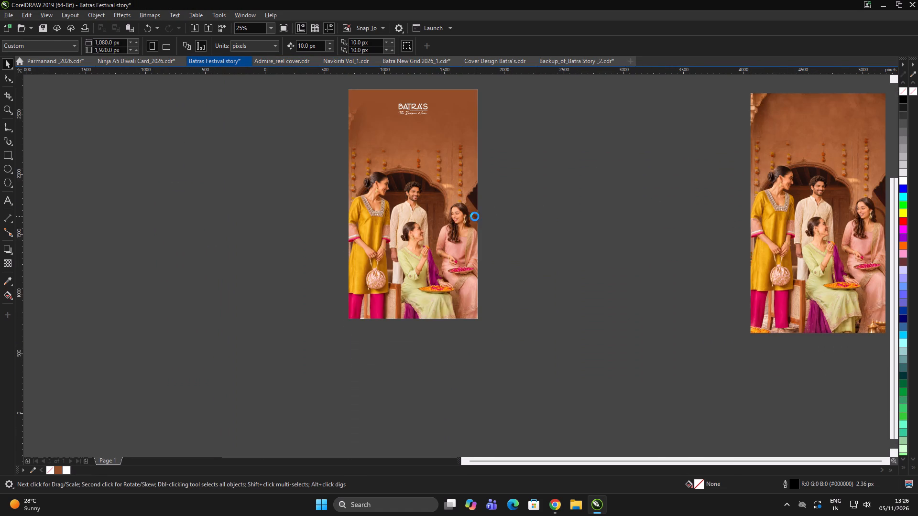
key("ctrl+g")
Move the pasted footer off the story onto the empty area beside it and ungroup it.
scroll(438, 316, "up", 2)
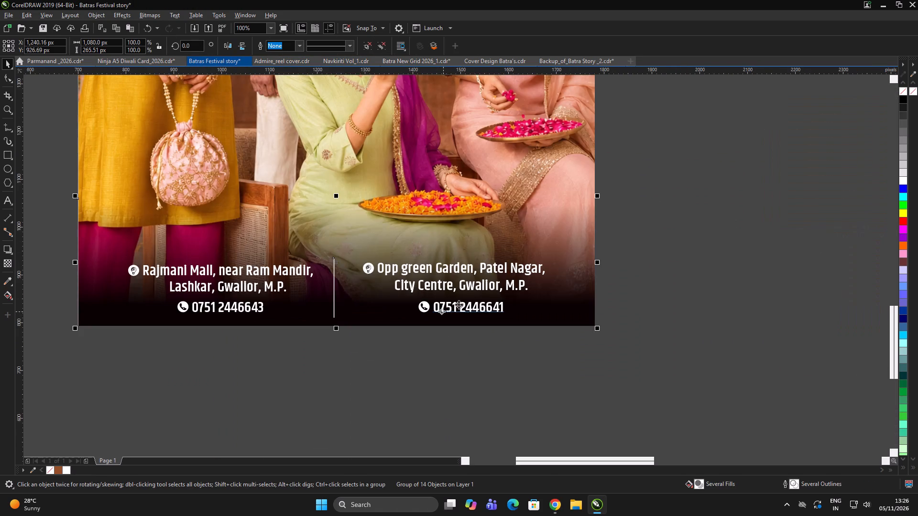
scroll(524, 284, "down", 2)
left_click_drag(514, 283, 347, 288)
key("ctrl+u")
left_click(403, 350, "ctrl")
left_click(393, 331)
scroll(357, 283, "up", 1)
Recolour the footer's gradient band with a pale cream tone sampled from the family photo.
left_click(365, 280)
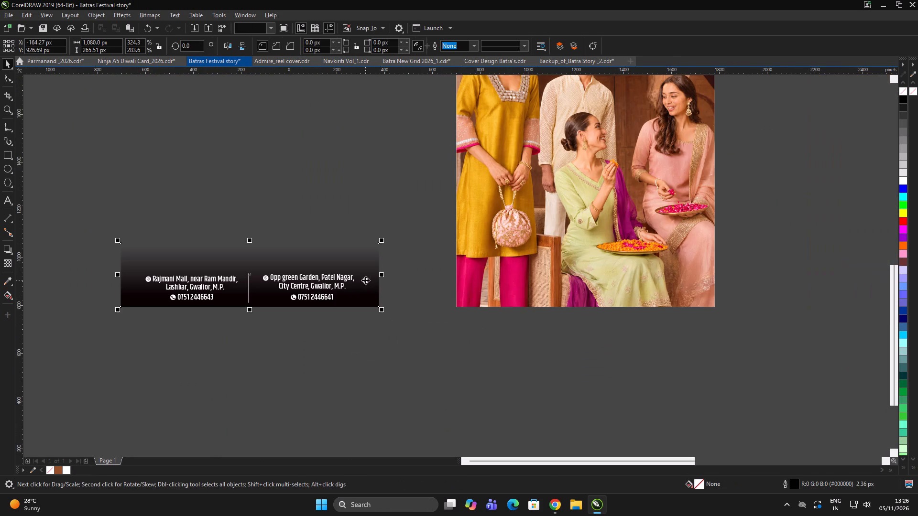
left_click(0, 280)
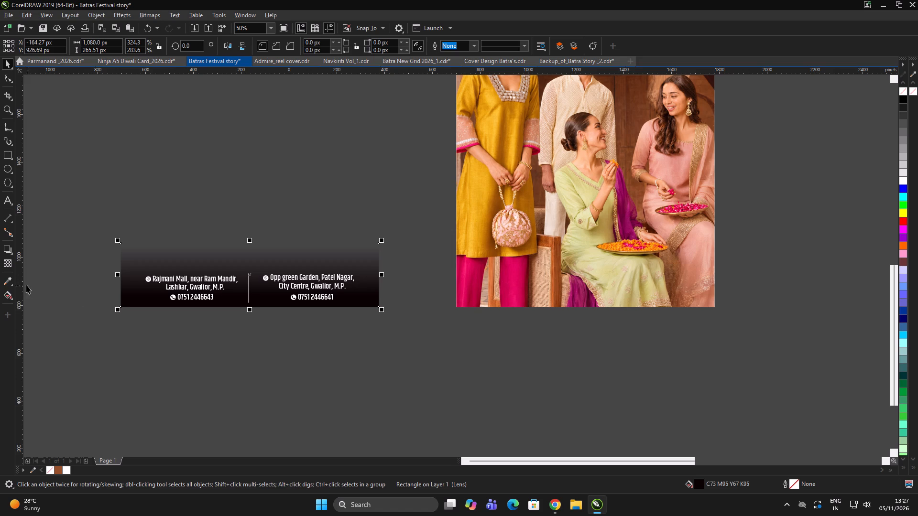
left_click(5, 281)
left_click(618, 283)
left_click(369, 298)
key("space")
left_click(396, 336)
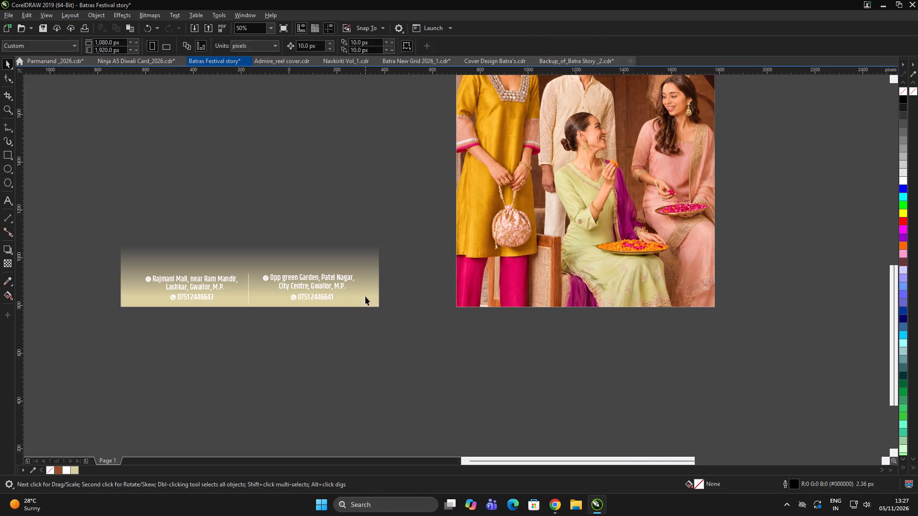
Centre the footer's gradient band horizontally on the story, leaving the address text beside the page.
left_click(365, 296)
left_click(518, 271, "shift")
key("c")
left_click(574, 400)
left_click(577, 398)
left_click(593, 391)
left_click(705, 362)
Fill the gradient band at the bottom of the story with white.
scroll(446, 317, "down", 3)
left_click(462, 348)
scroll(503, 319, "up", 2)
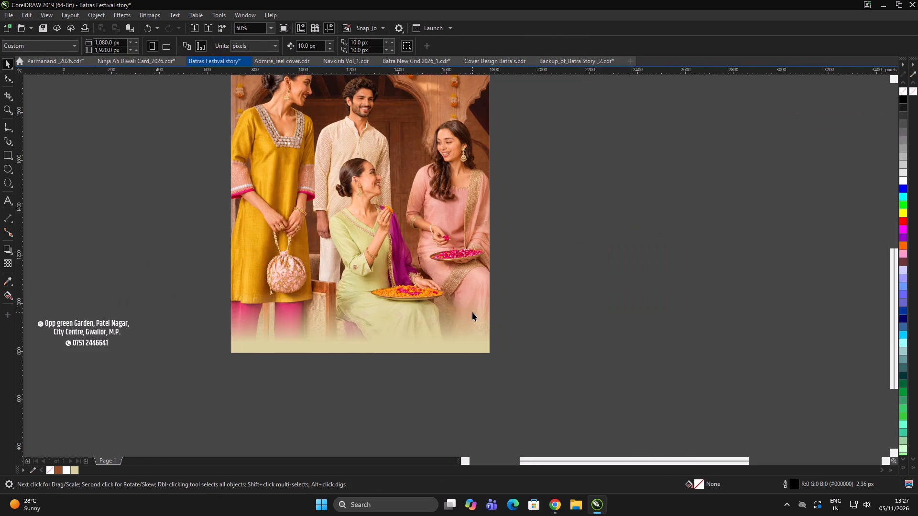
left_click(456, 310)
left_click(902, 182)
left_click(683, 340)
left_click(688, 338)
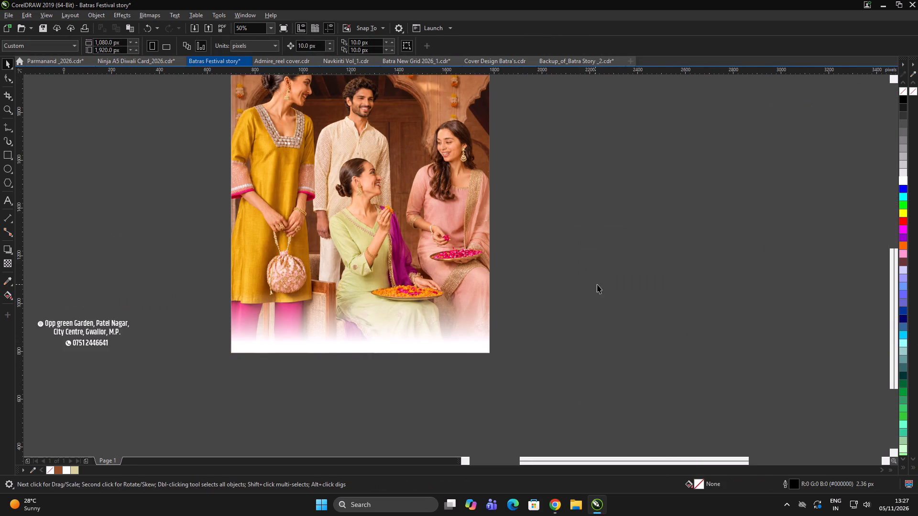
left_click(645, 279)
Group the address text, icons and divider line and centre them horizontally on the story's gradient band.
scroll(563, 267, "down", 1)
left_click_drag(404, 372, 141, 228)
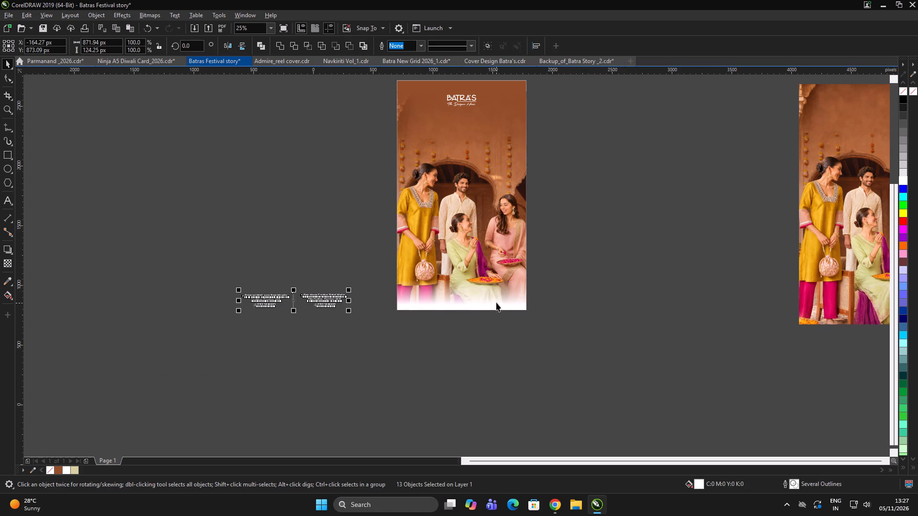
key("ctrl+g")
left_click(498, 298, "shift")
key("c")
left_click(582, 312)
Bring the grouped address text in front of the gradient band.
scroll(487, 303, "up", 1)
left_click(560, 376)
left_click_drag(653, 380, 297, 267)
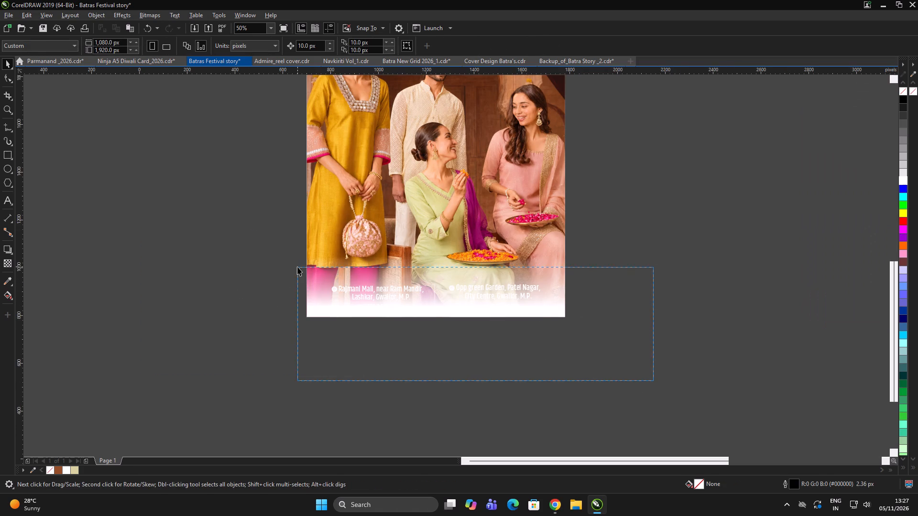
left_click_drag(297, 267, 297, 263)
key("shift+Page_Up")
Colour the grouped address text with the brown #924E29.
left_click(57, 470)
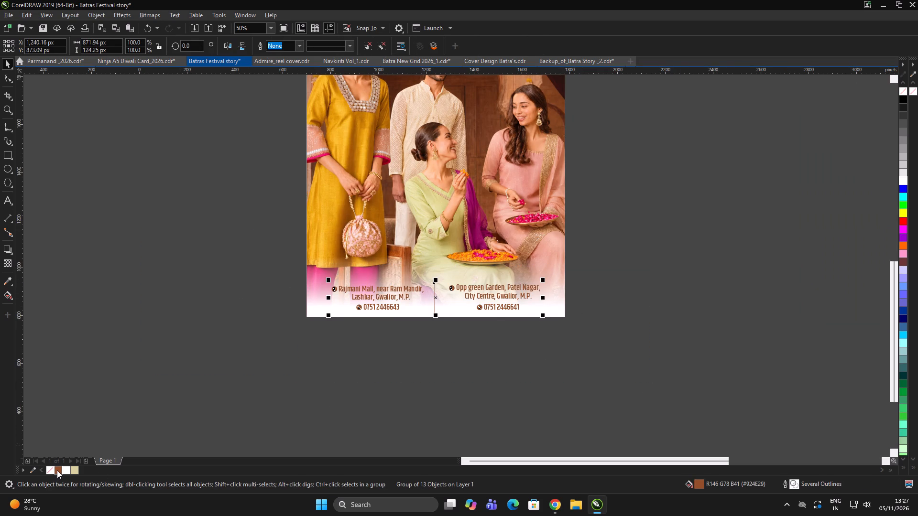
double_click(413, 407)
Fill the gradient band behind the address text with black.
left_click(448, 308)
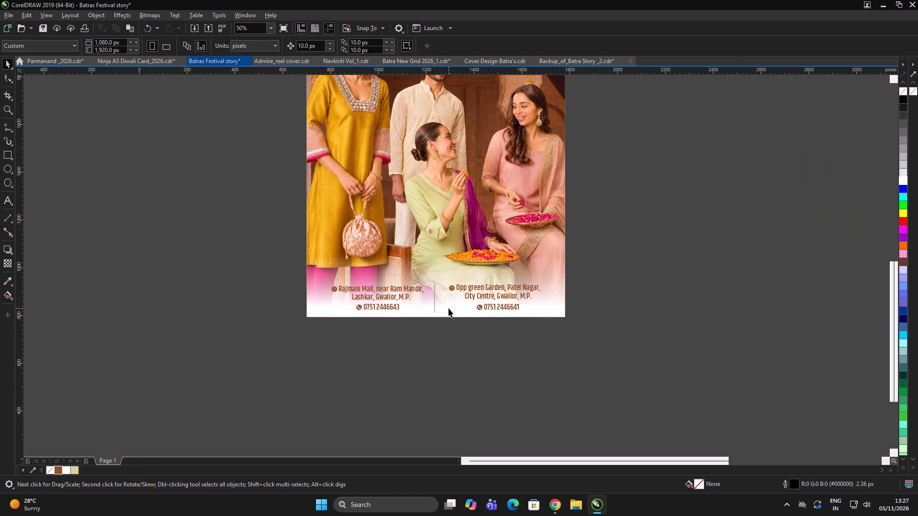
left_click(903, 99)
left_click(682, 348)
left_click(685, 347)
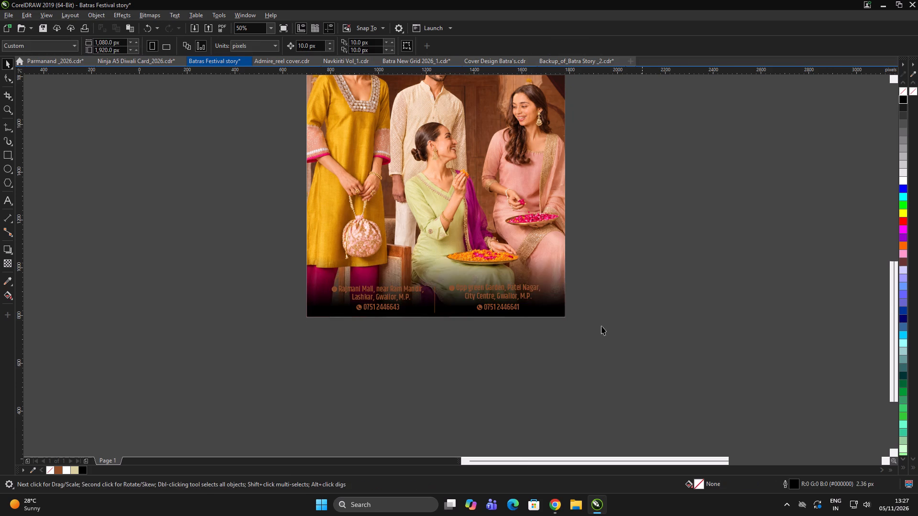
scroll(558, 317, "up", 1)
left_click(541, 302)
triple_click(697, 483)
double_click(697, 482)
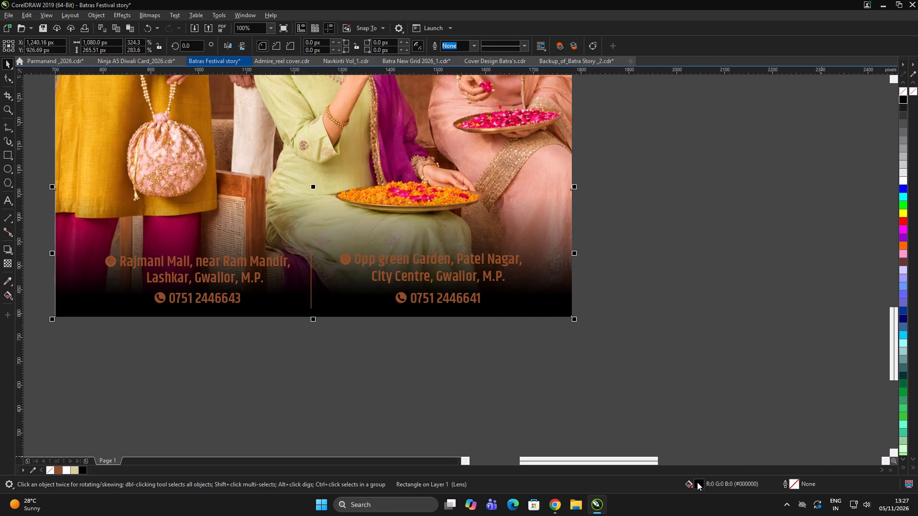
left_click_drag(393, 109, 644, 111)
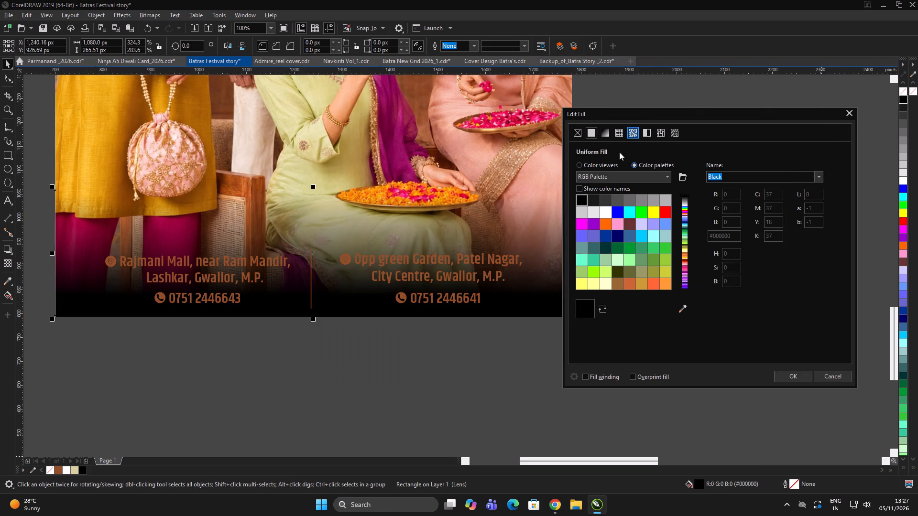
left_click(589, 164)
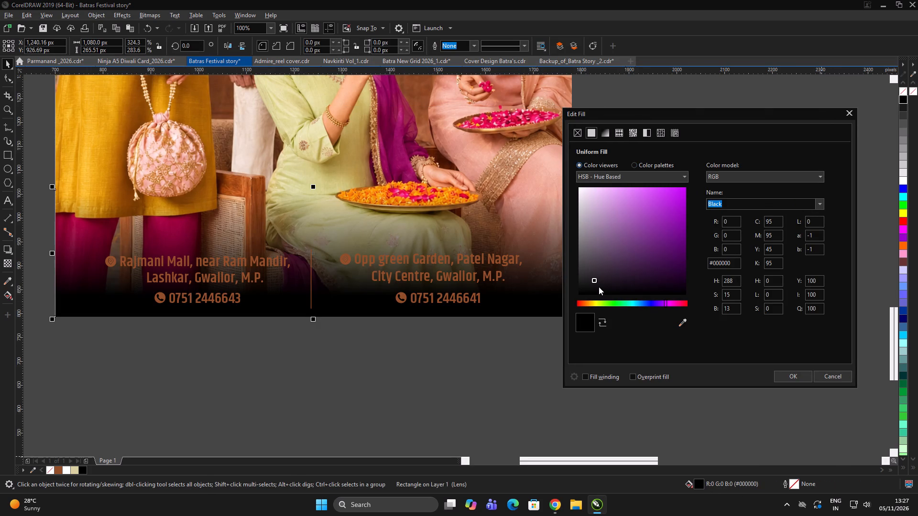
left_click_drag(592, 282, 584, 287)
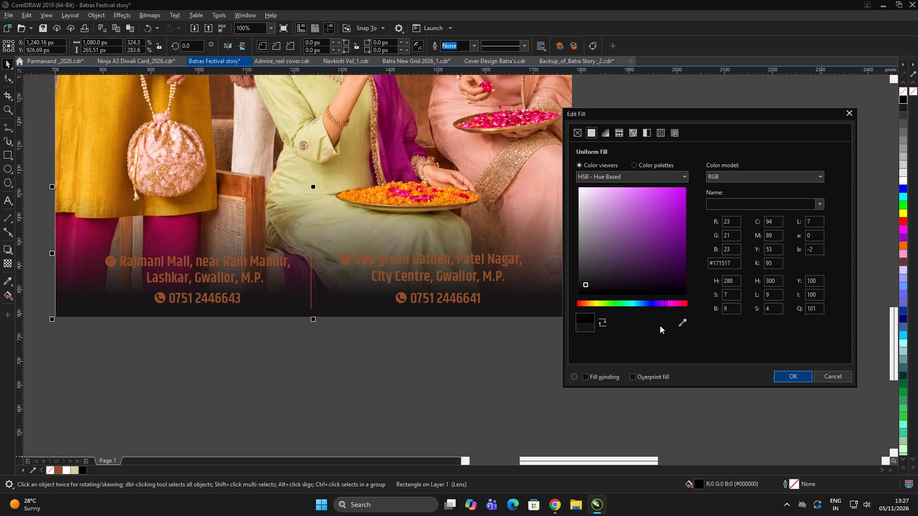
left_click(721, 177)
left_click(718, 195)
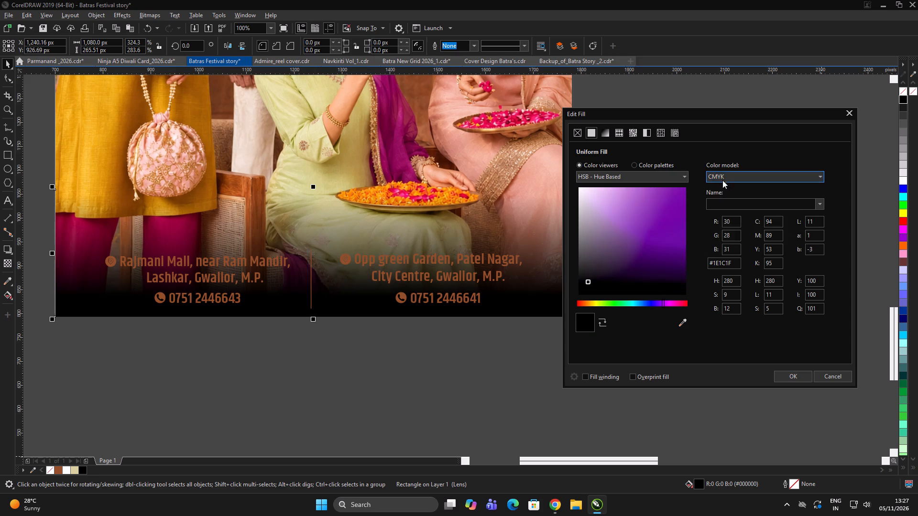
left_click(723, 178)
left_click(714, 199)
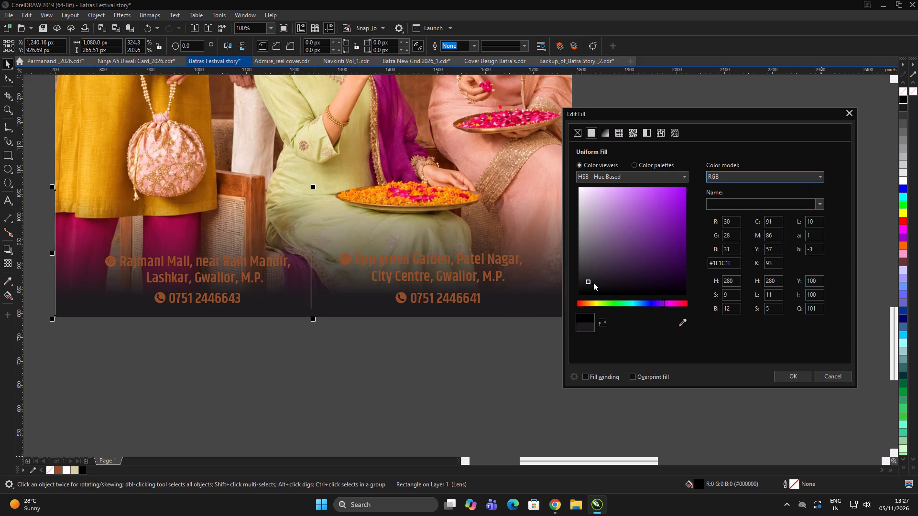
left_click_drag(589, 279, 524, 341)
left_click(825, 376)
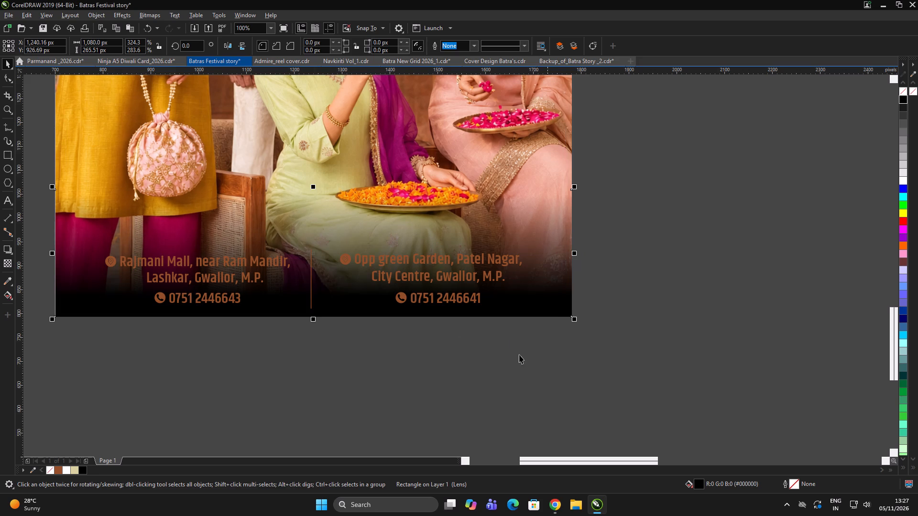
Ungroup the address text and recolour all its lines, icons and the divider white.
left_click(649, 331)
left_click(532, 302)
key("ctrl+u")
double_click(487, 360, "ctrl")
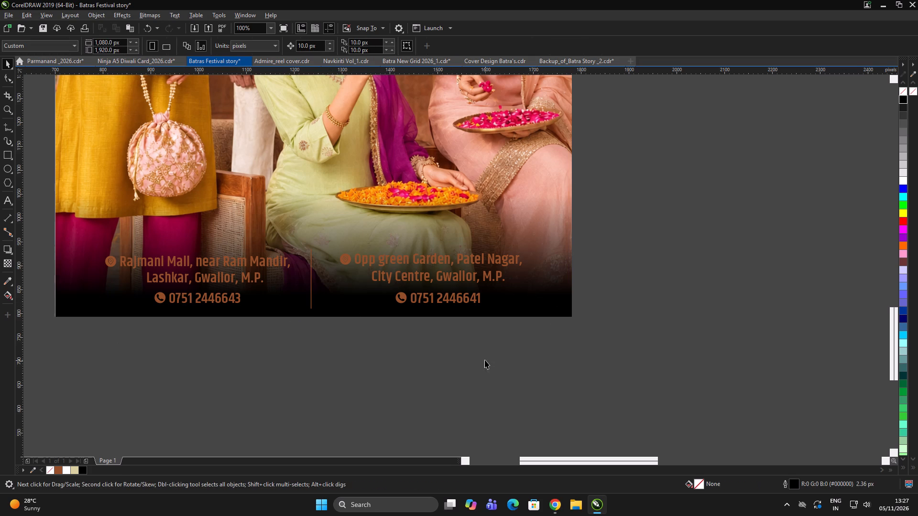
left_click_drag(637, 361, 105, 274)
left_click(197, 271)
key("ctrl+u")
double_click(482, 376, "ctrl")
left_click_drag(592, 370, 84, 236)
left_click(907, 179)
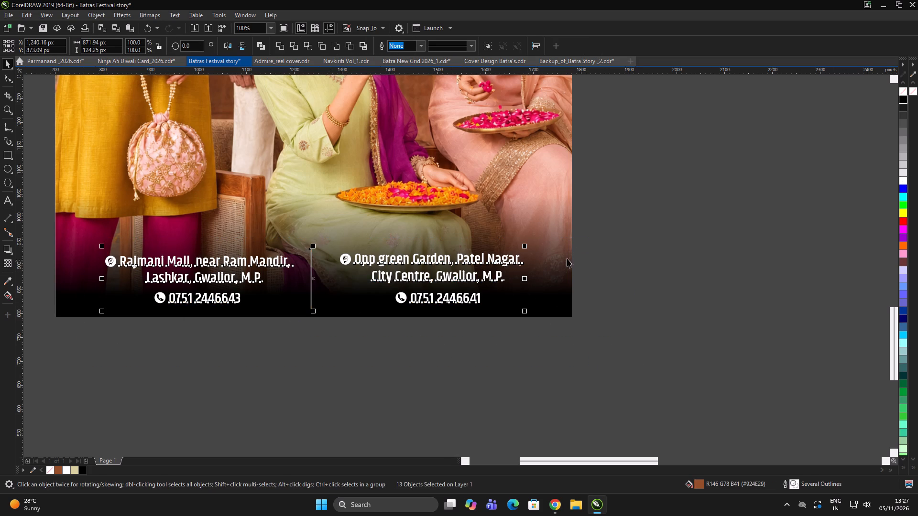
left_click(631, 236)
double_click(663, 232)
Reposition the upper, fully transparent end of the black band's fountain transparency to adjust its fade over the photo.
left_click(333, 279)
scroll(379, 287, "up", 1)
scroll(379, 295, "down", 1)
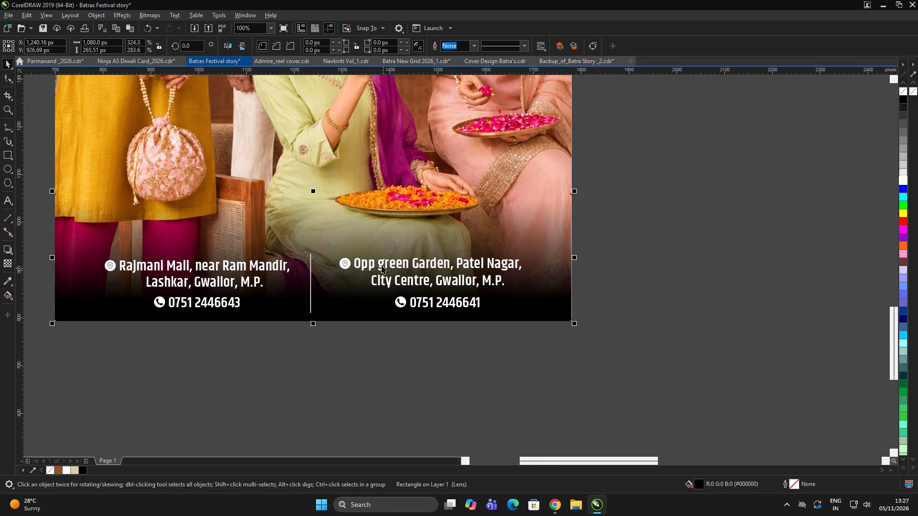
left_click(3, 264)
left_click_drag(343, 196, 343, 196)
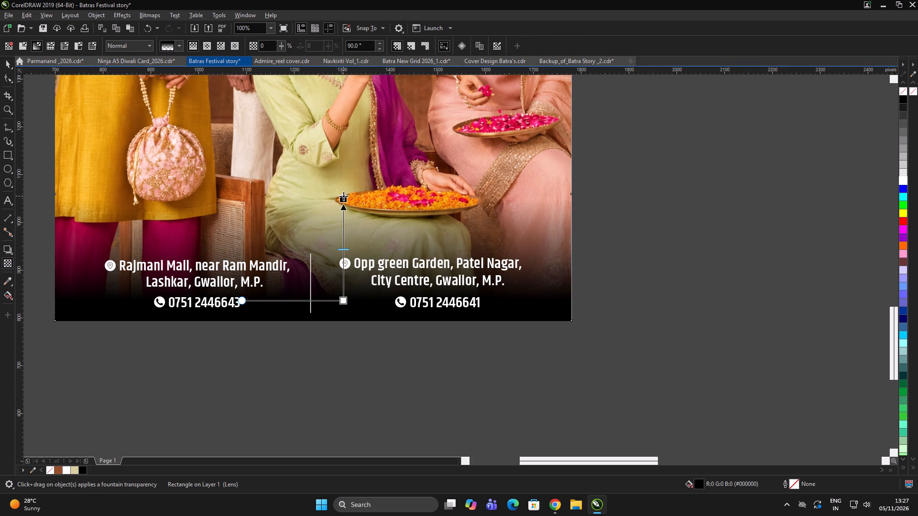
left_click_drag(343, 196, 345, 179)
left_click_drag(346, 180, 342, 204)
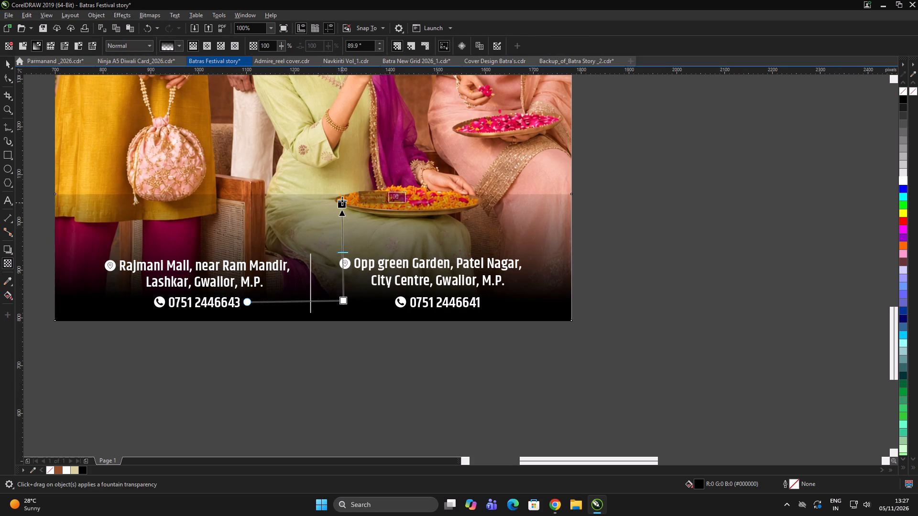
scroll(346, 265, "down", 1)
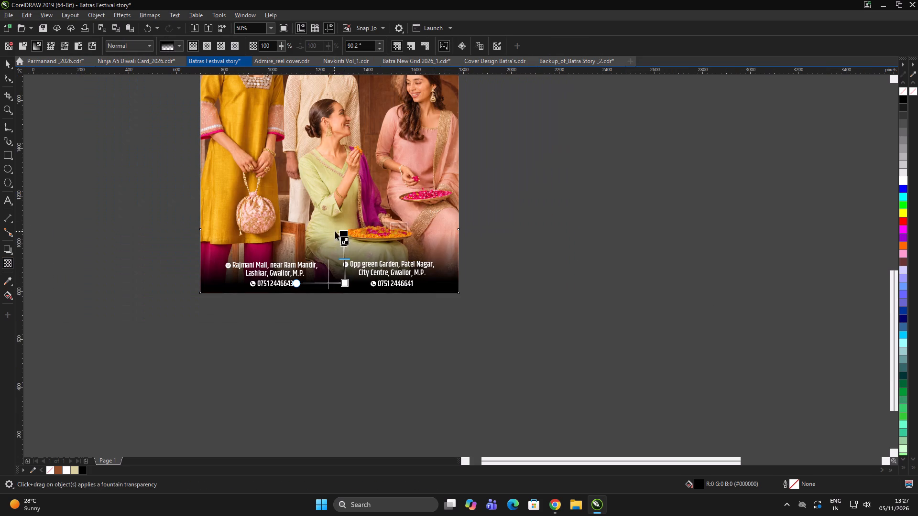
key("space")
left_click_drag(701, 302, 697, 302)
Stretch the black gradient band upward to a height of about 444 px, keeping its bottom edge in place.
left_click(314, 236)
left_click_drag(329, 226, 331, 215)
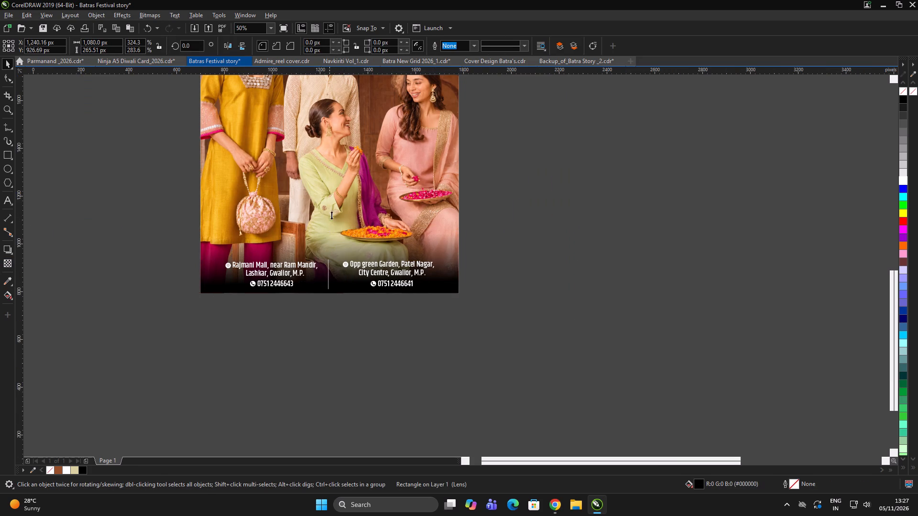
left_click_drag(331, 215, 334, 201)
double_click(636, 223)
left_click(330, 227)
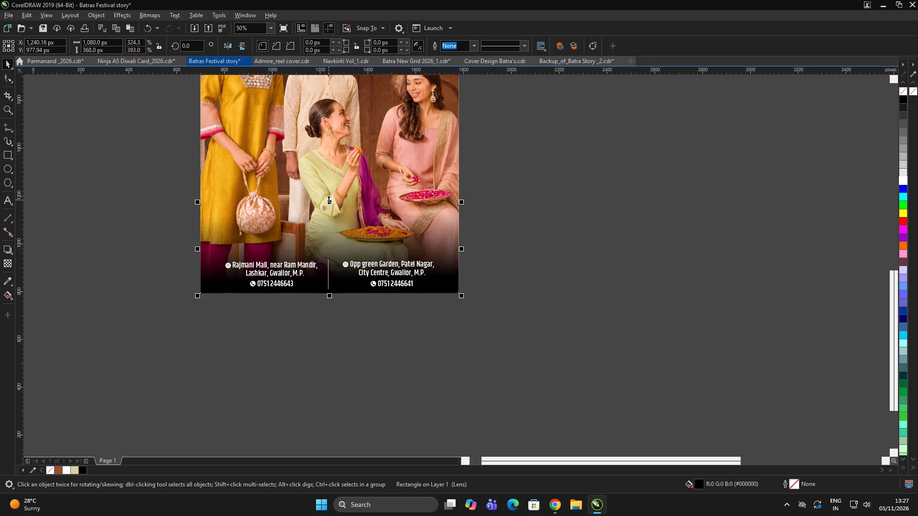
left_click_drag(328, 200, 332, 182)
double_click(568, 216)
Move the lower end of the black band's fountain transparency slightly down and set that end's transparency to 9%.
scroll(343, 227, "up", 1)
left_click(316, 220)
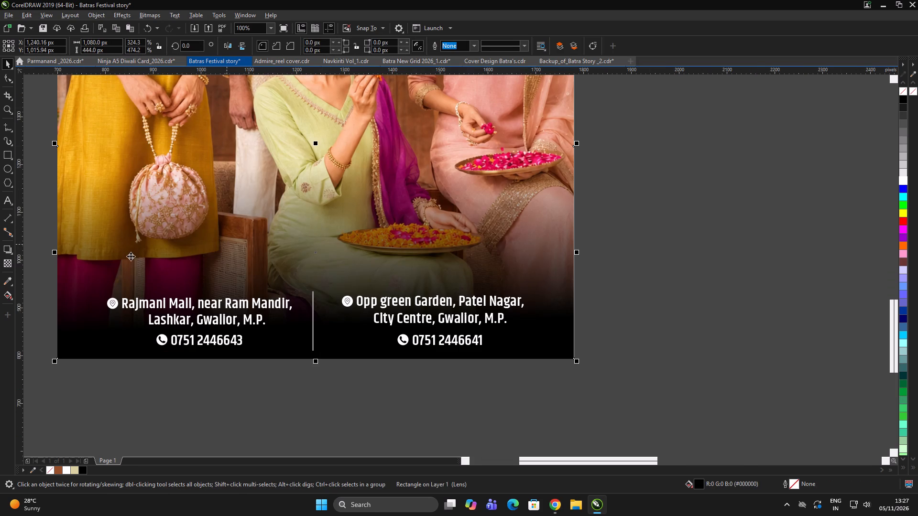
left_click(0, 263)
left_click(5, 263)
left_click_drag(348, 326, 349, 333)
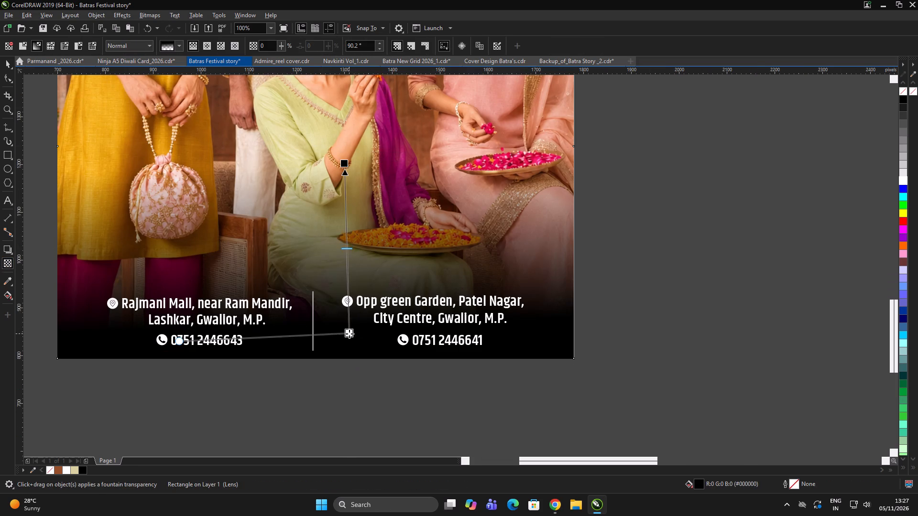
left_click_drag(349, 333, 349, 334)
left_click(371, 329)
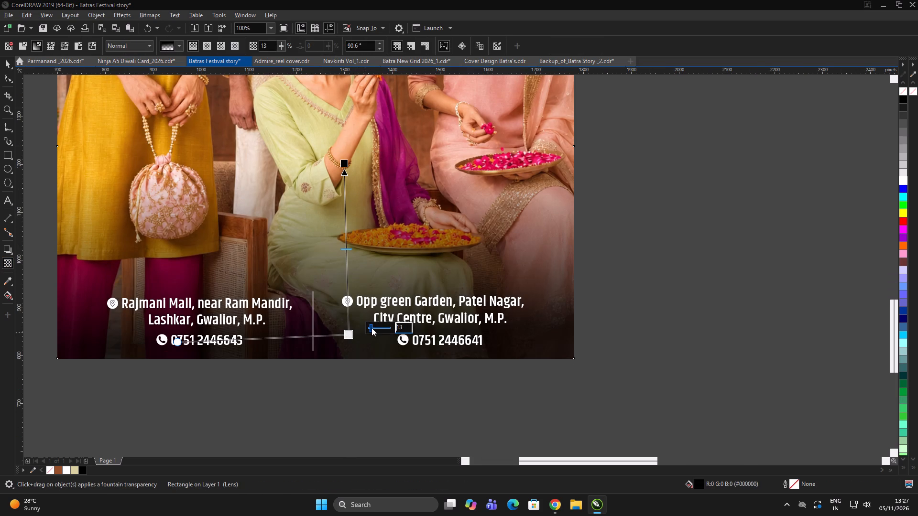
left_click(371, 328)
left_click(7, 63)
Group the address lines, icons and divider at the foot of the story and centre the group horizontally on the design.
scroll(316, 279, "down", 3)
triple_click(313, 353)
scroll(376, 308, "down", 2)
left_click(377, 402)
left_click(380, 398)
scroll(366, 331, "up", 2)
left_click(394, 281)
scroll(308, 215, "up", 2)
scroll(409, 346, "down", 2)
left_click(405, 341)
left_click(410, 330)
left_click_drag(444, 361, 241, 278)
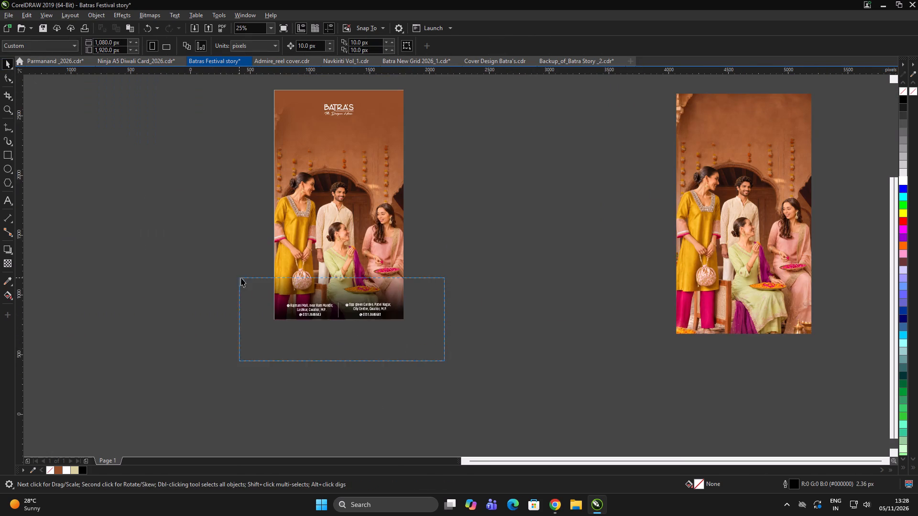
left_click_drag(241, 278, 253, 278)
scroll(442, 322, "up", 1)
key("ctrl+g")
left_click(354, 310, "shift")
key("c")
left_click_drag(476, 326, 471, 326)
Fill the gradient band behind the address text with the document's brown, #924E29.
left_click(348, 304)
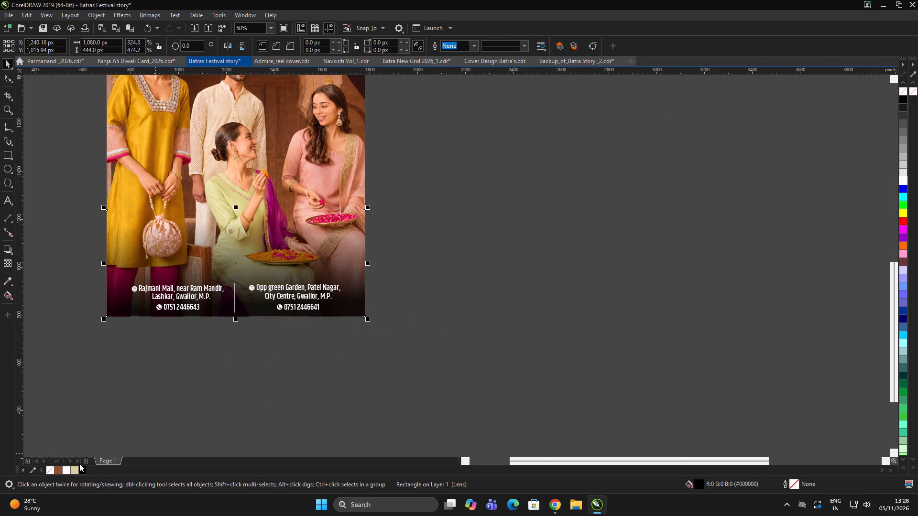
left_click(56, 471)
double_click(429, 388)
left_click(342, 296)
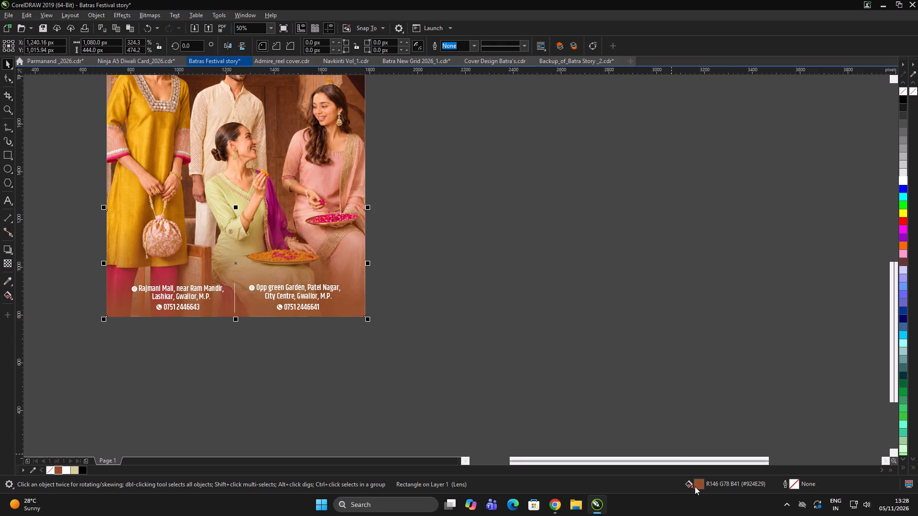
Darken the band's uniform fill to a very dark brown of the same hue.
triple_click(696, 483)
double_click(696, 481)
left_click(332, 165)
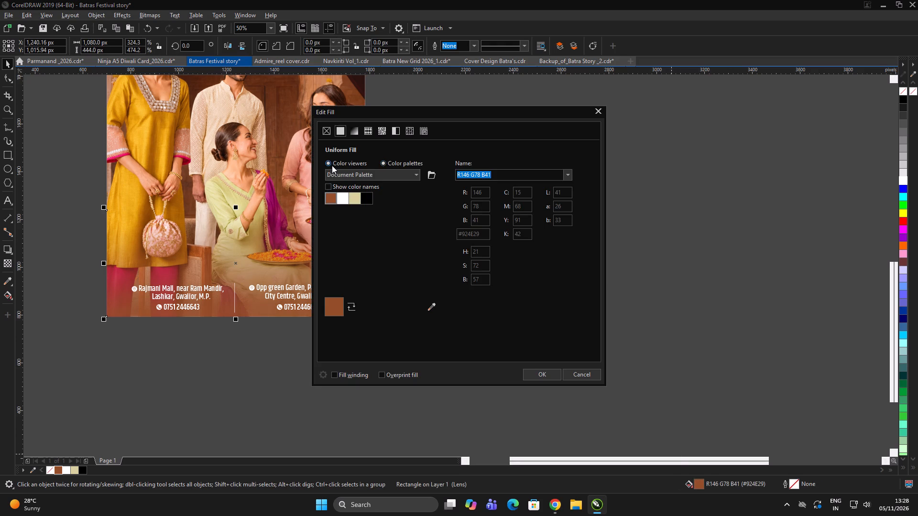
left_click_drag(408, 232, 406, 255)
left_click_drag(408, 265, 421, 275)
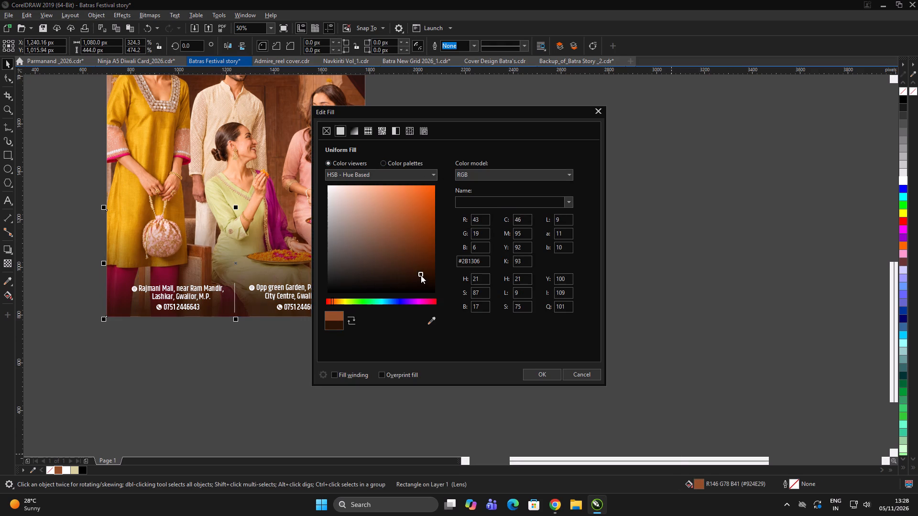
left_click_drag(424, 269, 426, 273)
left_click(422, 273)
left_click_drag(419, 276, 420, 272)
left_click_drag(420, 272, 422, 270)
left_click(534, 375)
scroll(312, 326, "down", 2)
left_click_drag(365, 340, 369, 340)
double_click(375, 340)
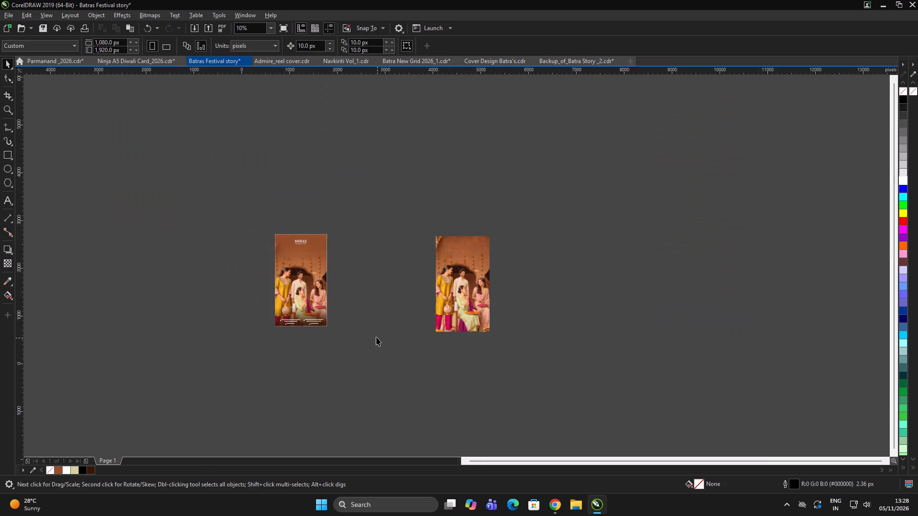
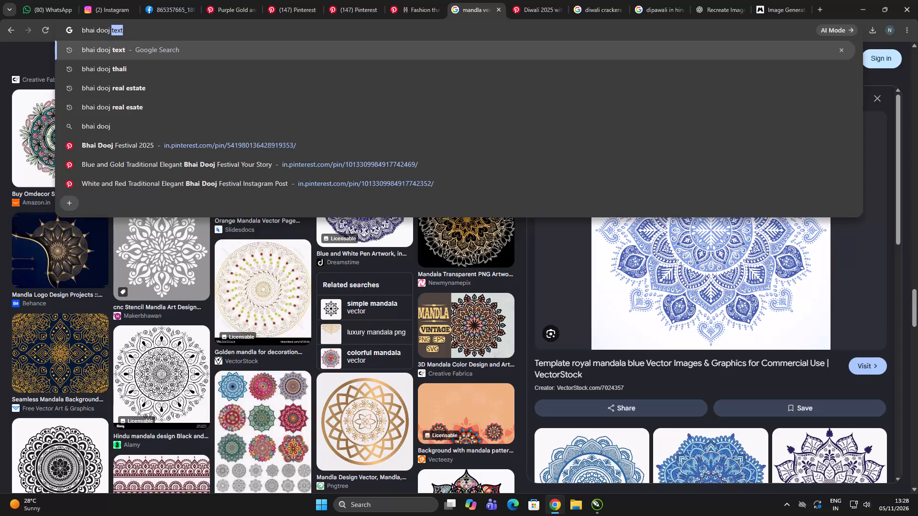
Search Google for "bhai dooj text", examine the Adobe Stock Bhai Dooj lettering and related images as title references, and return to CorelDRAW.
type("ext")
key("Return")
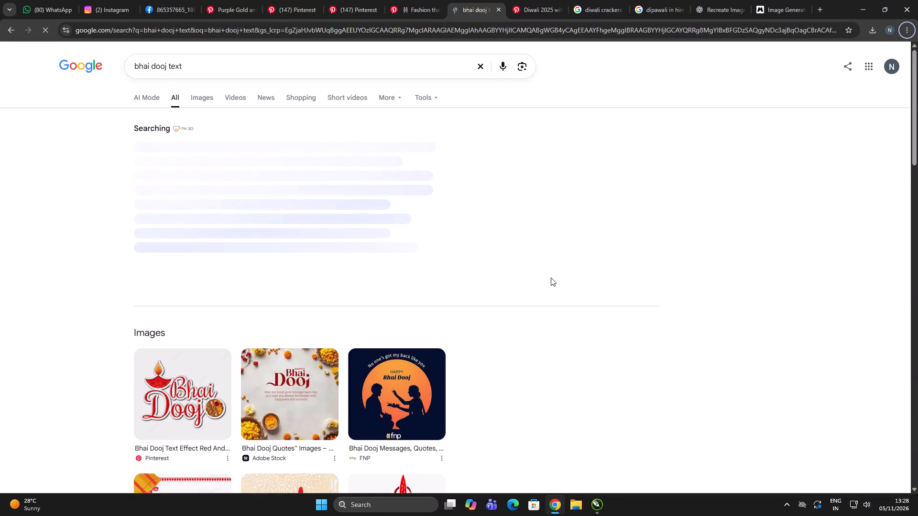
scroll(381, 383, "down", 3)
left_click(299, 236)
key("alt+Tab")
key("alt+Tab")
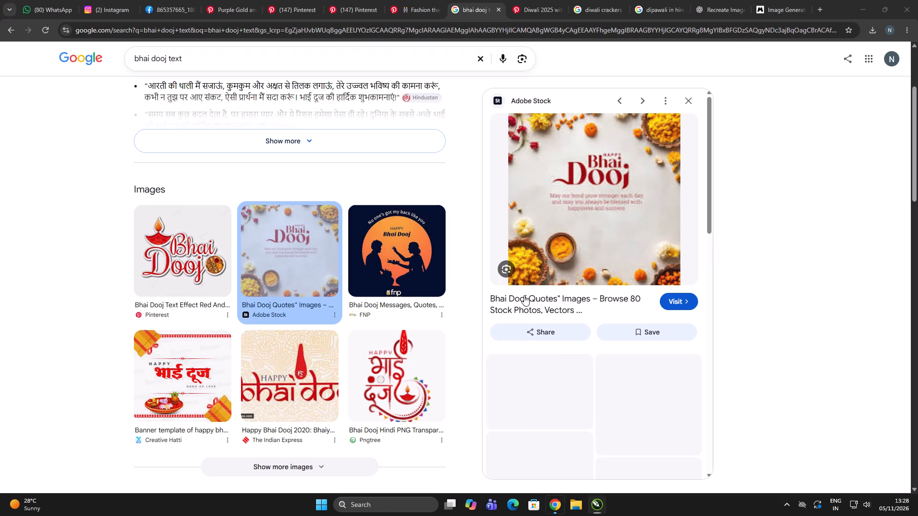
scroll(642, 250, "down", 10)
key("alt+Tab")
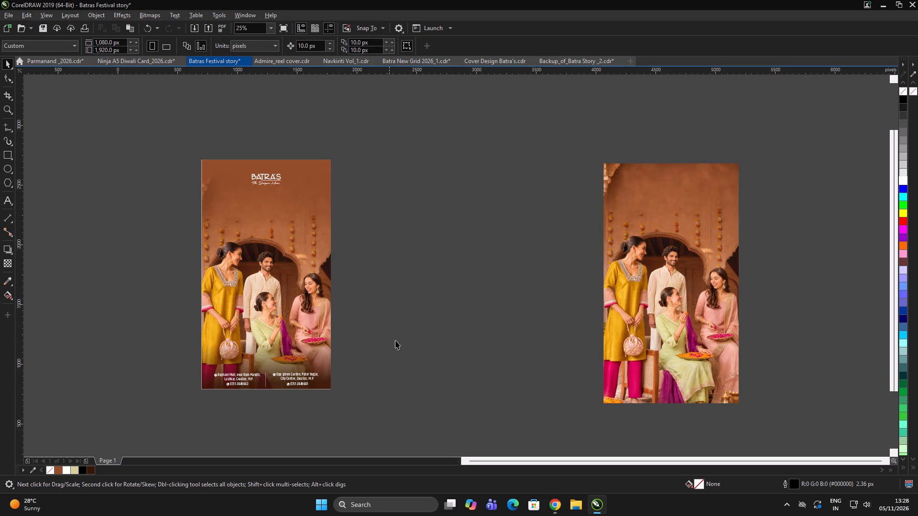
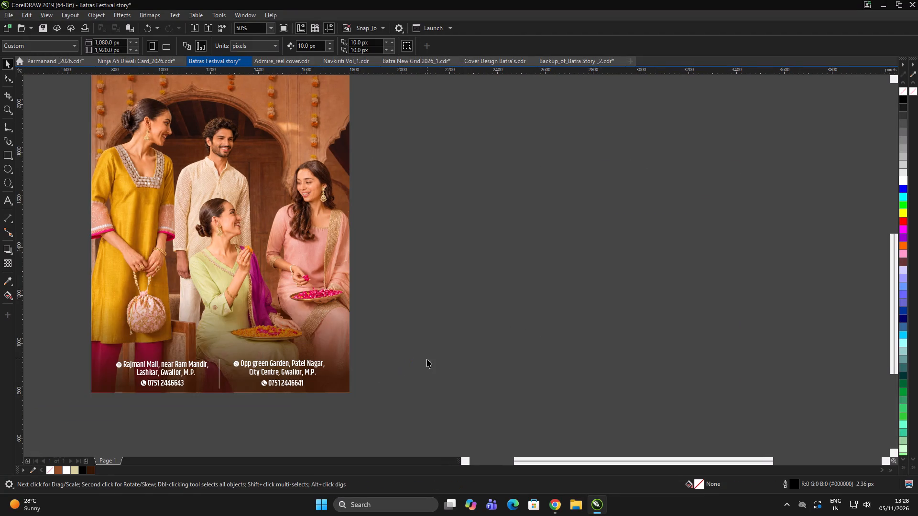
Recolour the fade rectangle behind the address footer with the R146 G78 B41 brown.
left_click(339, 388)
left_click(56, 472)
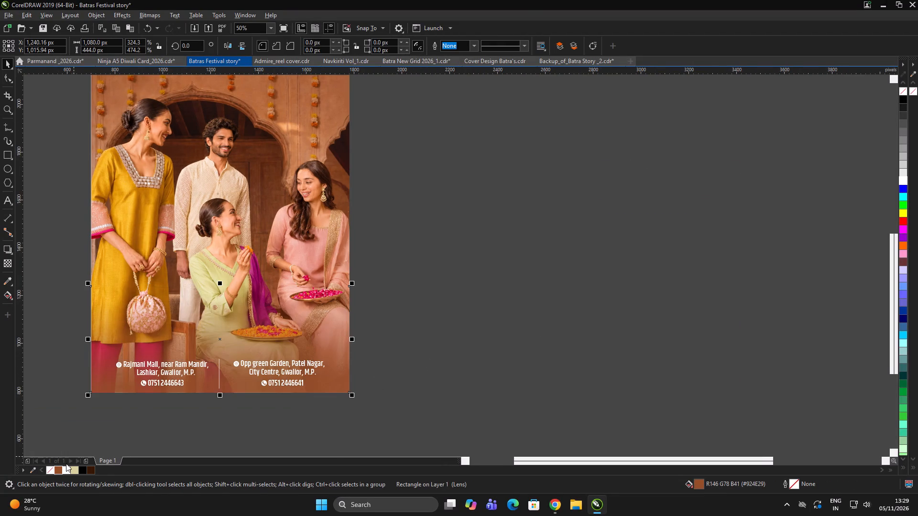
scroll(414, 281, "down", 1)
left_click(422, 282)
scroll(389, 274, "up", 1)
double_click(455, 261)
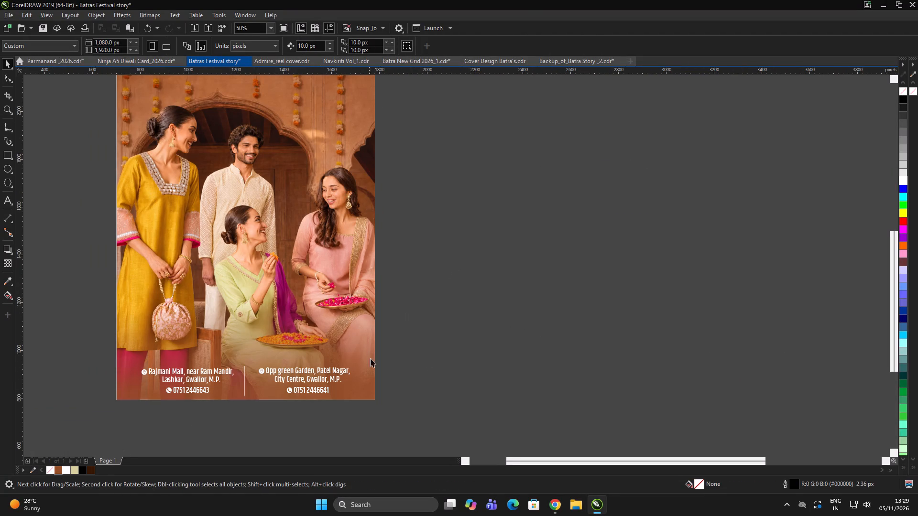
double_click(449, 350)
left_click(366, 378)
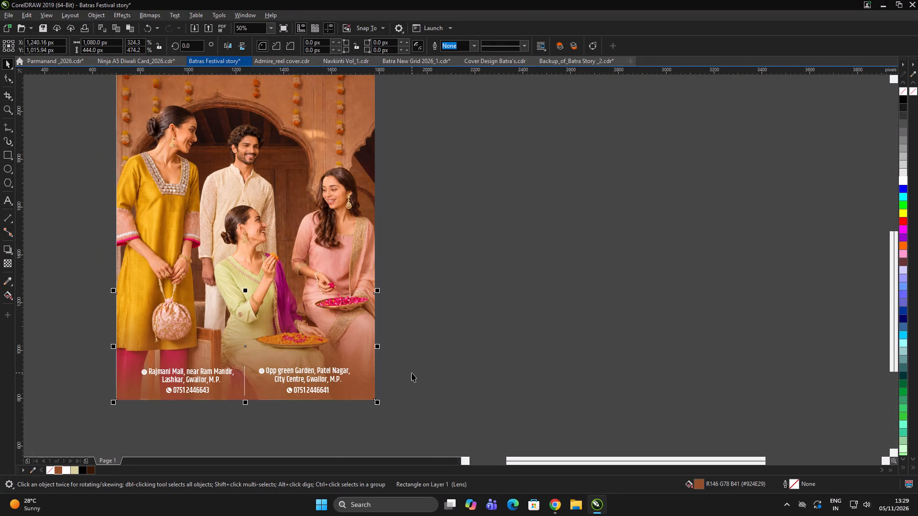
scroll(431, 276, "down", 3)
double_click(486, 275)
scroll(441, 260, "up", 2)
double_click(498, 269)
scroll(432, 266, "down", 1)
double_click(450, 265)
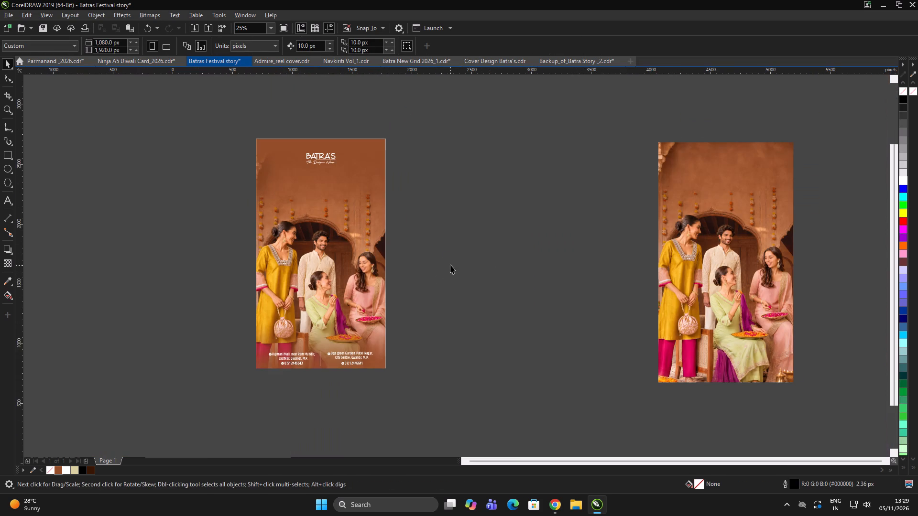
Delete the fade rectangle and the address details at the bottom of the story.
left_click_drag(498, 278, 67, 400)
key("Delete")
double_click(524, 290)
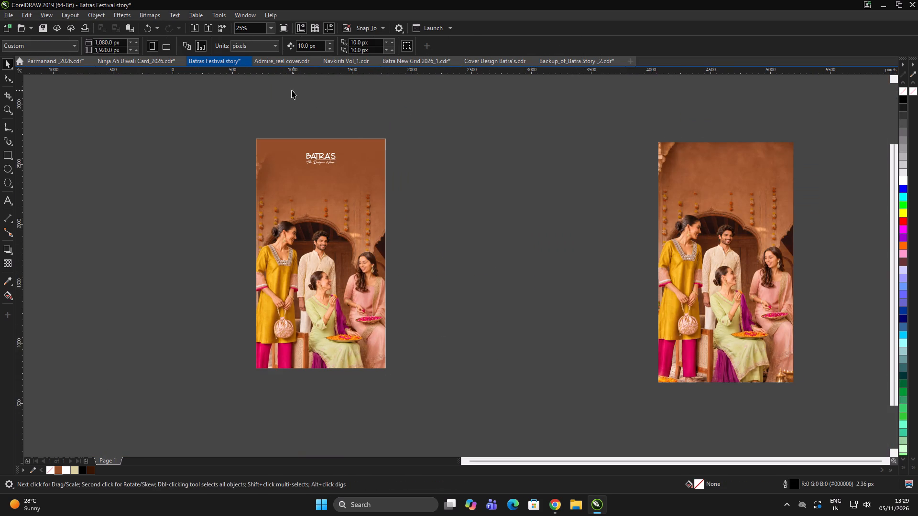
Copy the brown address footer of the first Friendship Day story on page 12 of Backup_of_Batra Story _2.
left_click(597, 61)
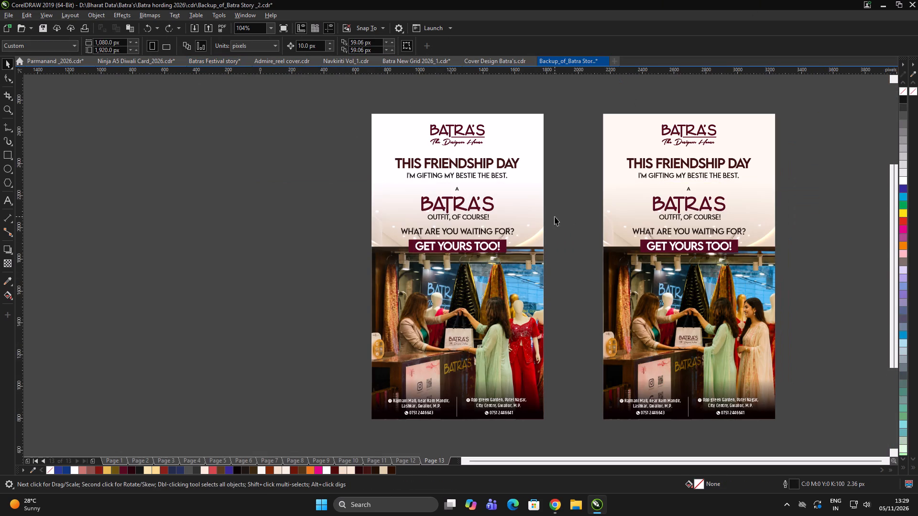
key("Page_Down")
left_click(515, 330)
left_click(277, 293)
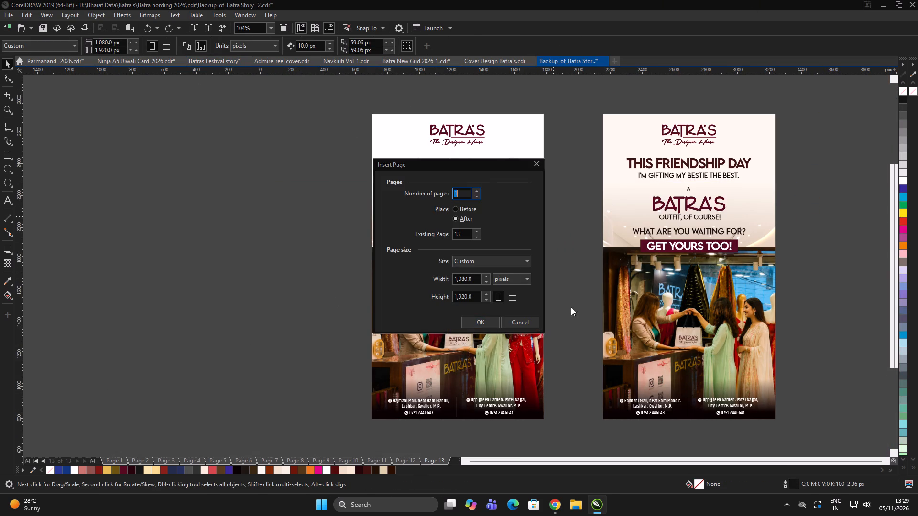
left_click(525, 321)
left_click(294, 319)
key("Page_Up")
left_click_drag(244, 353, 589, 448)
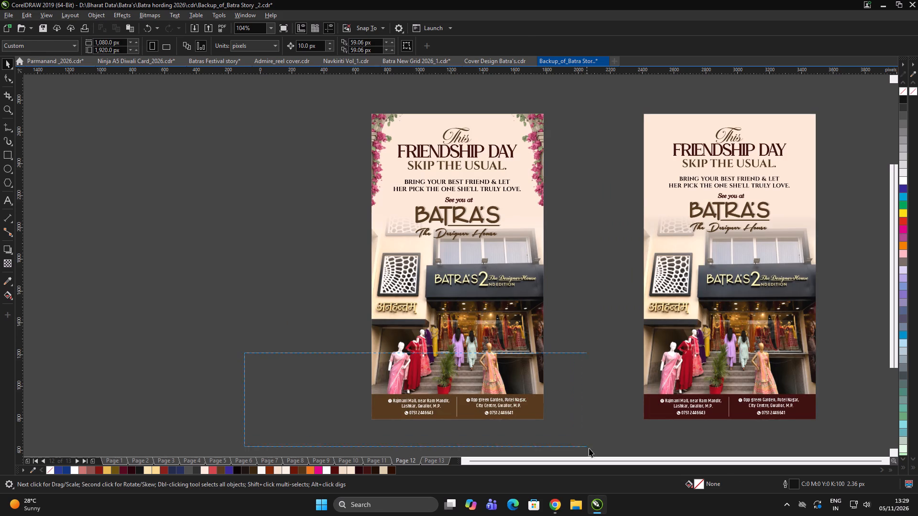
left_click_drag(589, 448, 589, 448)
key("ctrl+c")
left_click(246, 324)
left_click(249, 322)
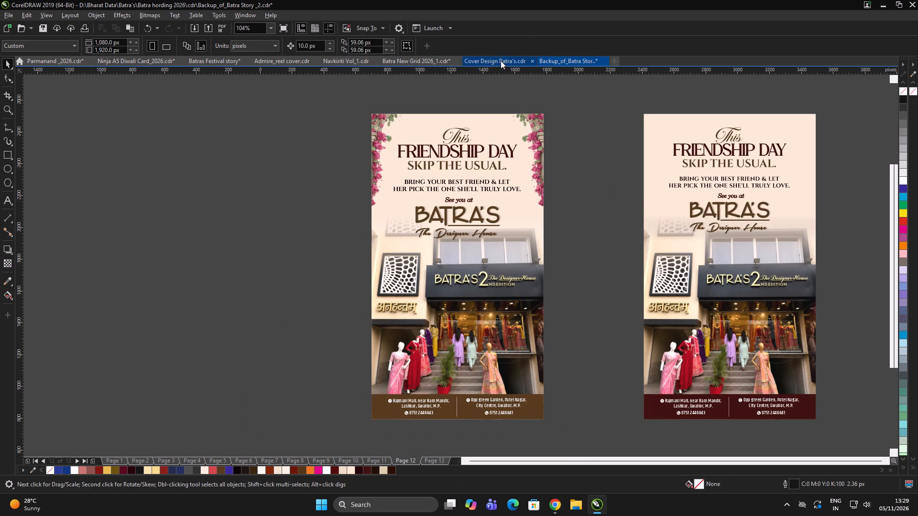
Paste the copied address footer into the Batras Festival story document, at the bottom of the story.
left_click(500, 59)
left_click(353, 59)
left_click(288, 63)
double_click(580, 250)
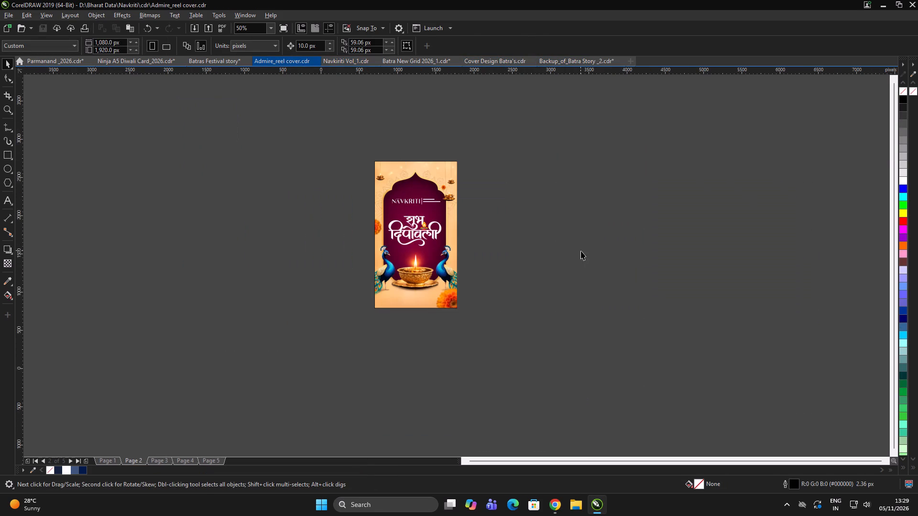
left_click(220, 61)
key("ctrl+v")
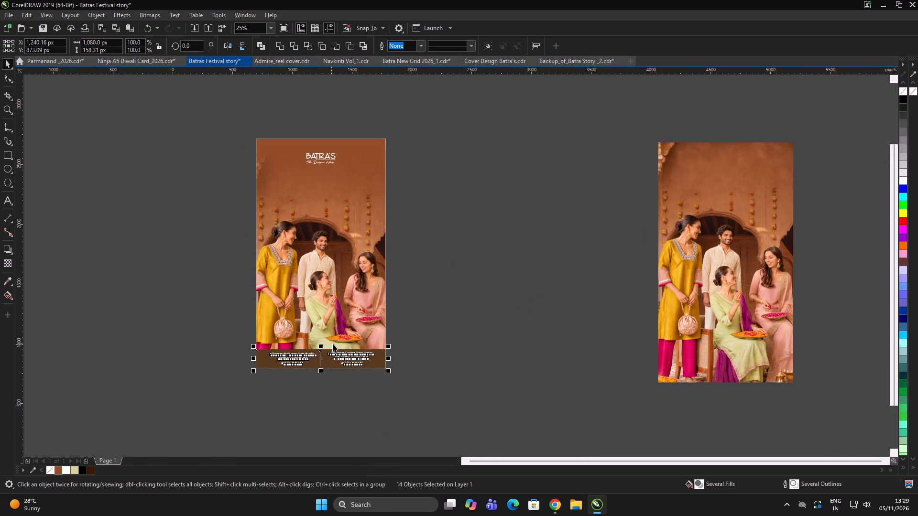
scroll(347, 390, "up", 1)
double_click(514, 362, "ctrl")
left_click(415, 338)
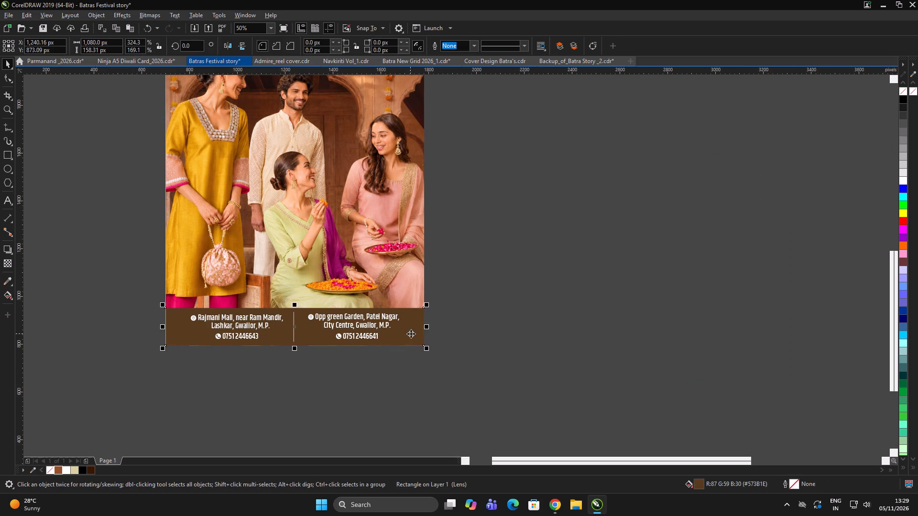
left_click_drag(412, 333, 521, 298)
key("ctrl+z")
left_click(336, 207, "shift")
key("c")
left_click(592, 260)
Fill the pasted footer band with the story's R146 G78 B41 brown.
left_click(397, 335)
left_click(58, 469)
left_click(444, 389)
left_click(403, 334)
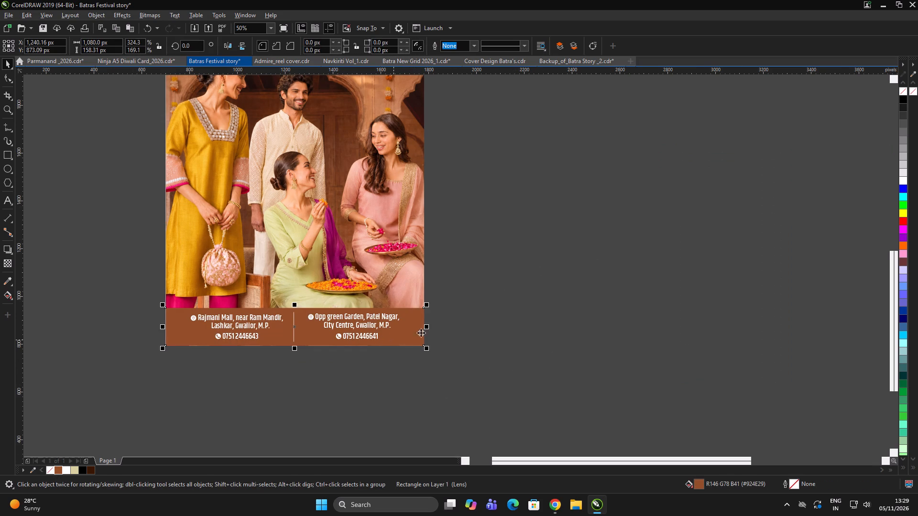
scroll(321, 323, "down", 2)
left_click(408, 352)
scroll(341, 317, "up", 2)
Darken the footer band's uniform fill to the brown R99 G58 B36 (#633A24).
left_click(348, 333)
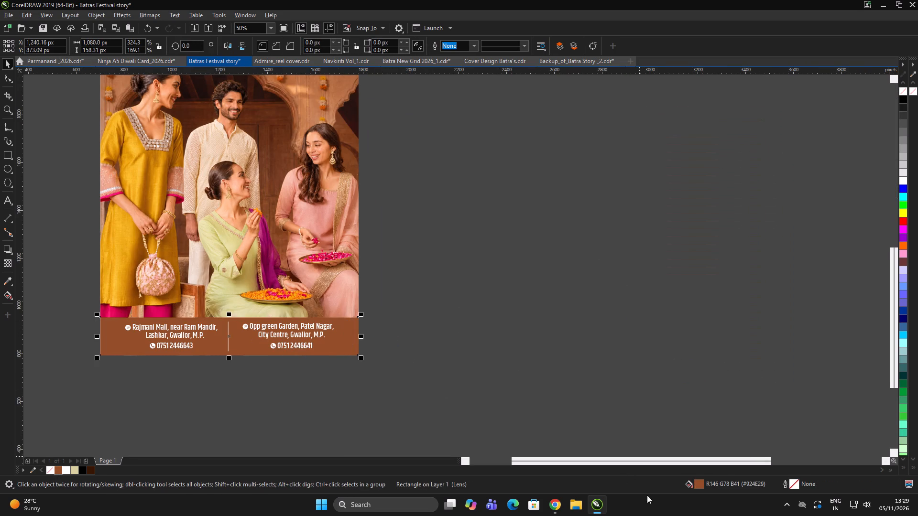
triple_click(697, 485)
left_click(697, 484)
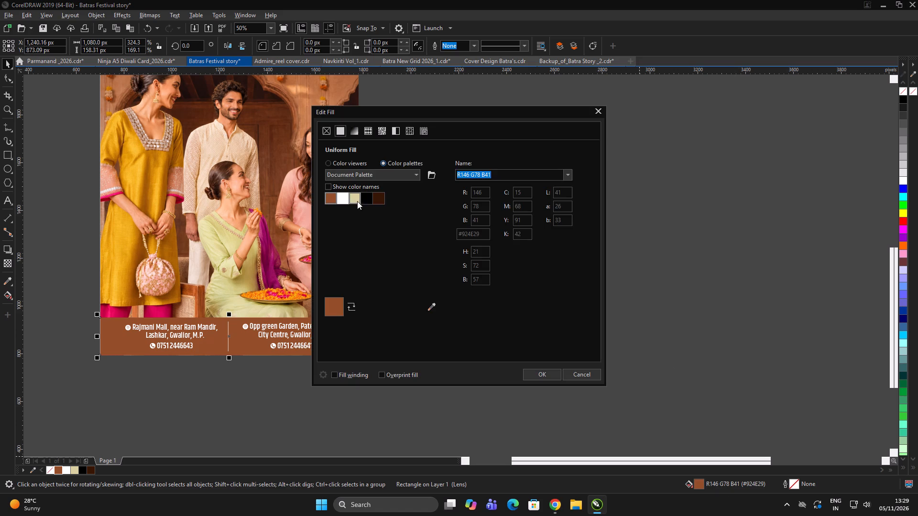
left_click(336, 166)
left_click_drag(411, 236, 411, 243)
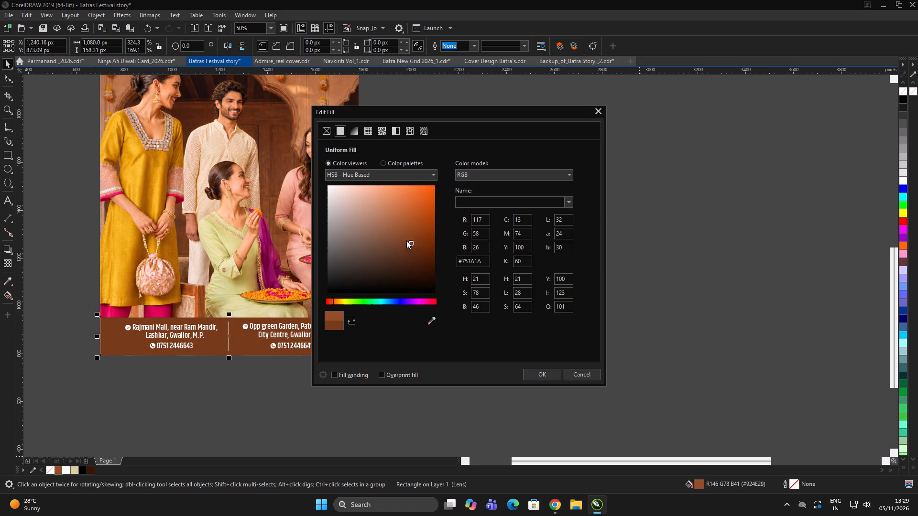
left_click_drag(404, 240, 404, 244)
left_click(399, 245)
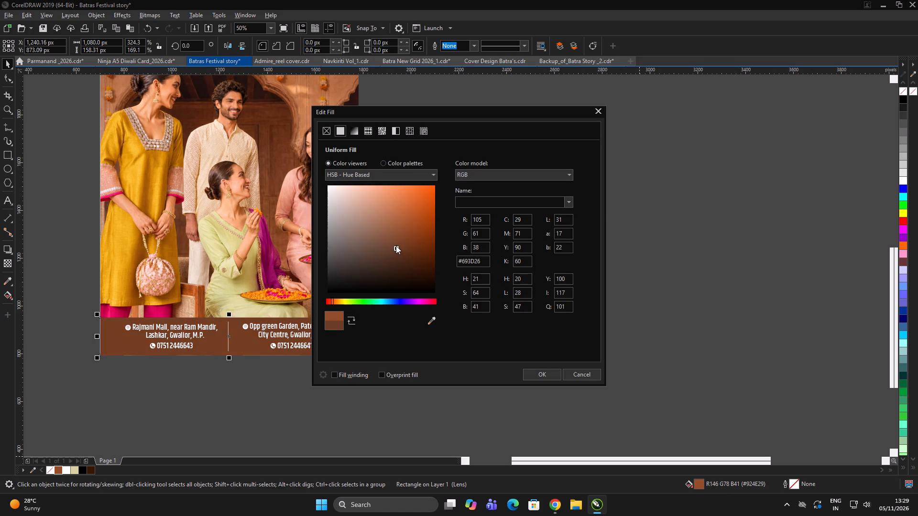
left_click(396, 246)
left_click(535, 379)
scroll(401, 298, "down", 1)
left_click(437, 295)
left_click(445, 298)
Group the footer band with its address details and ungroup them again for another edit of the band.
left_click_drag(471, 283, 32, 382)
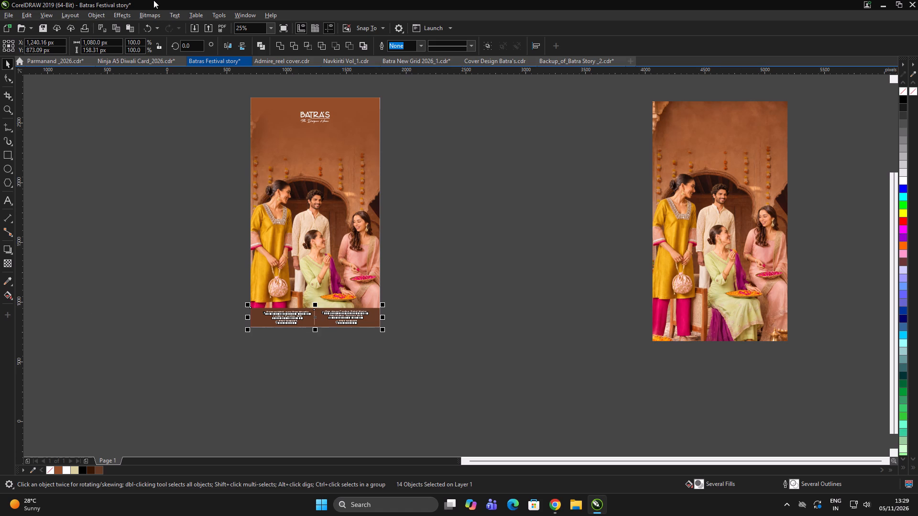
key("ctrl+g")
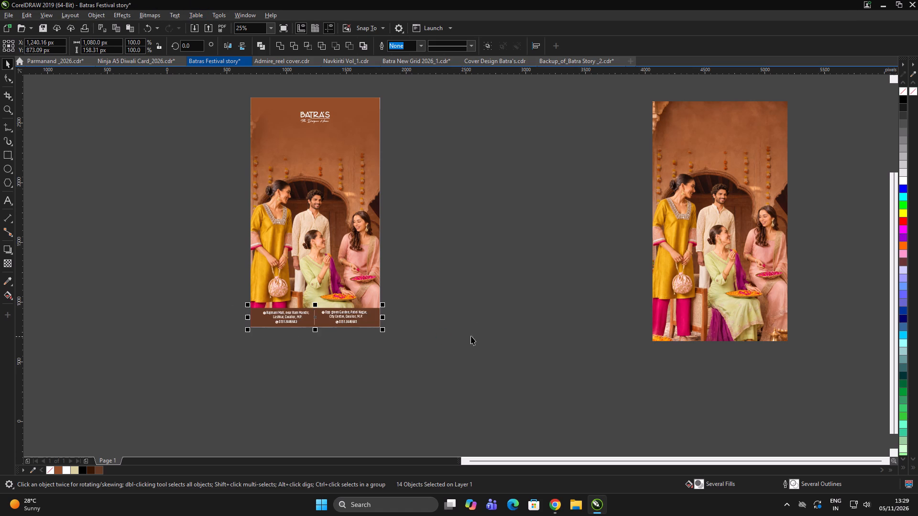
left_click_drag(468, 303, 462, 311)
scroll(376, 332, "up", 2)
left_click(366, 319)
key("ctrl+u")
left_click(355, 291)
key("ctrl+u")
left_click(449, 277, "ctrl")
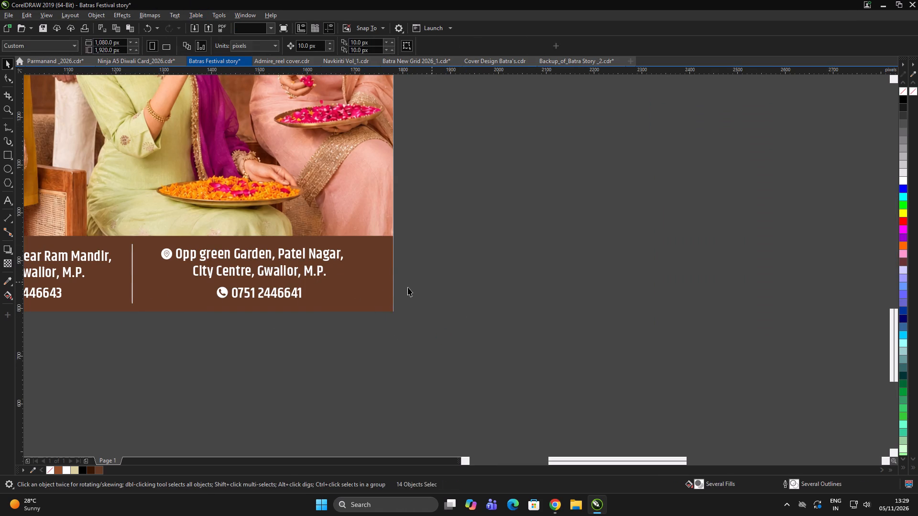
Set the footer band's uniform fill to a slightly darker brown, about R97 G55 B33.
left_click(377, 287)
double_click(704, 489)
double_click(694, 480)
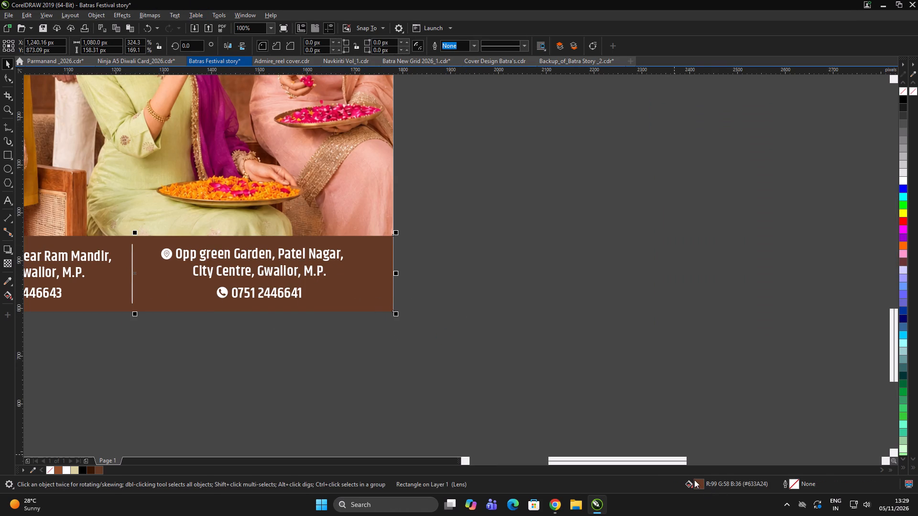
left_click(395, 252)
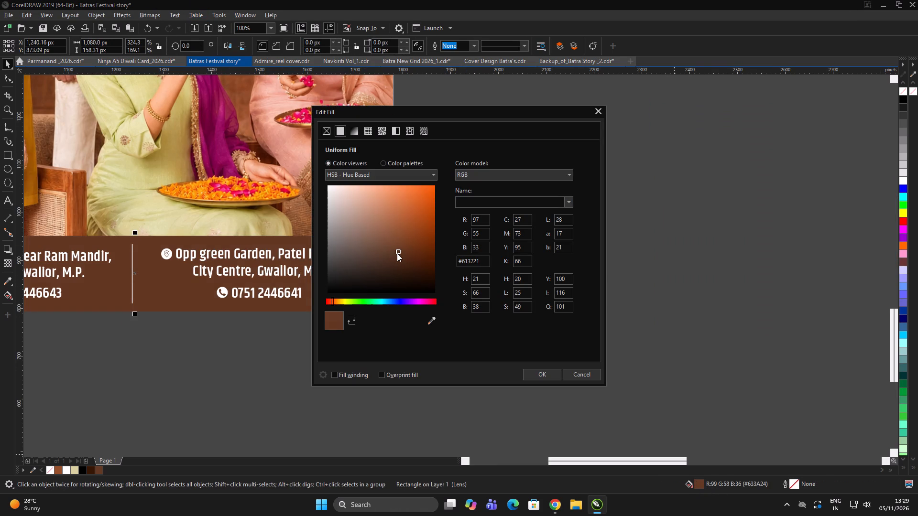
left_click(397, 253)
left_click(545, 372)
scroll(470, 359, "down", 2)
double_click(520, 362)
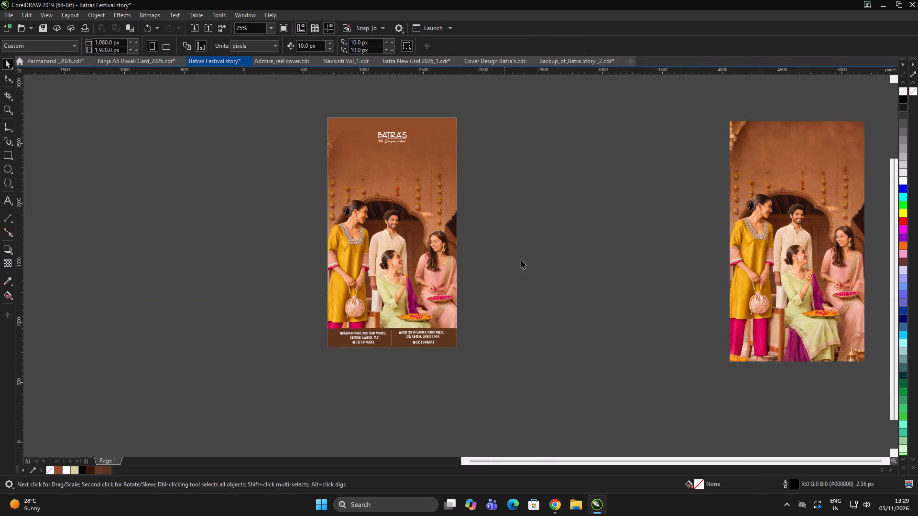
Group the footer band with its addresses, phone numbers, icons and divider line.
left_click_drag(536, 258, 111, 515)
key("ctrl+g")
double_click(574, 379)
scroll(546, 192, "up", 1)
scroll(460, 269, "down", 1)
double_click(482, 256)
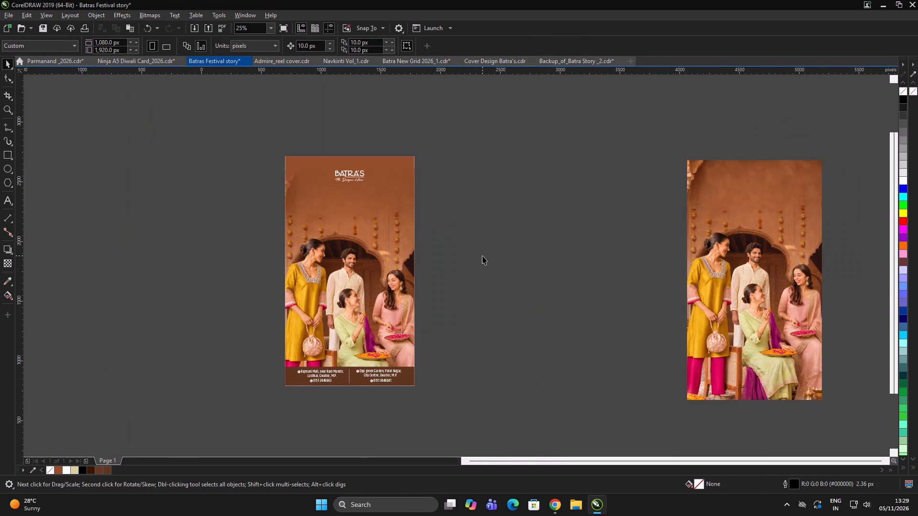
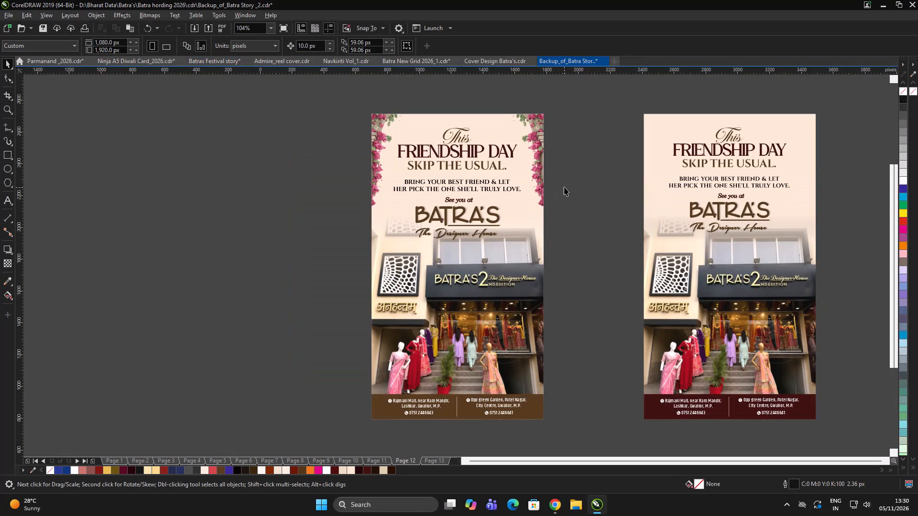
Copy the two-line tribute message under the Kargil Vijay Diwas title on Page 10 of the Batra Story file.
double_click(581, 177)
key("Page_Up")
key("Page_Up")
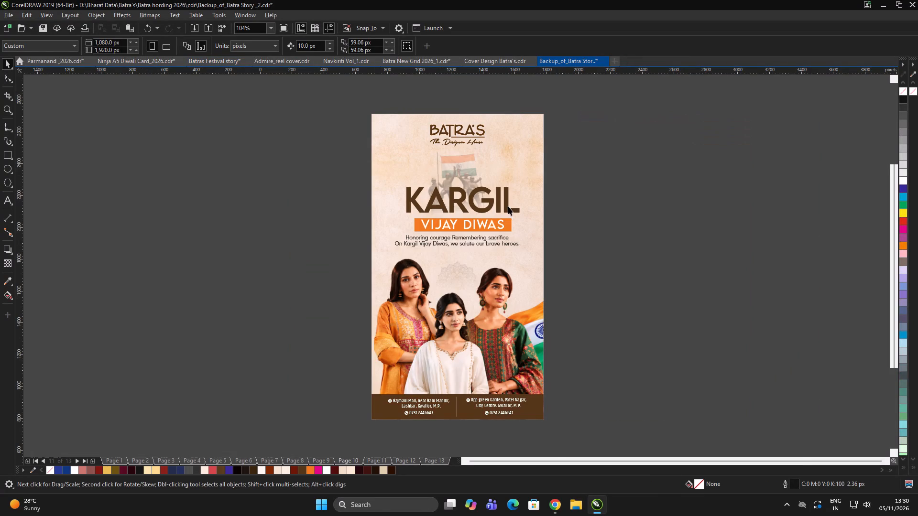
left_click(482, 245)
key("ctrl+c")
left_click(640, 160, "ctrl")
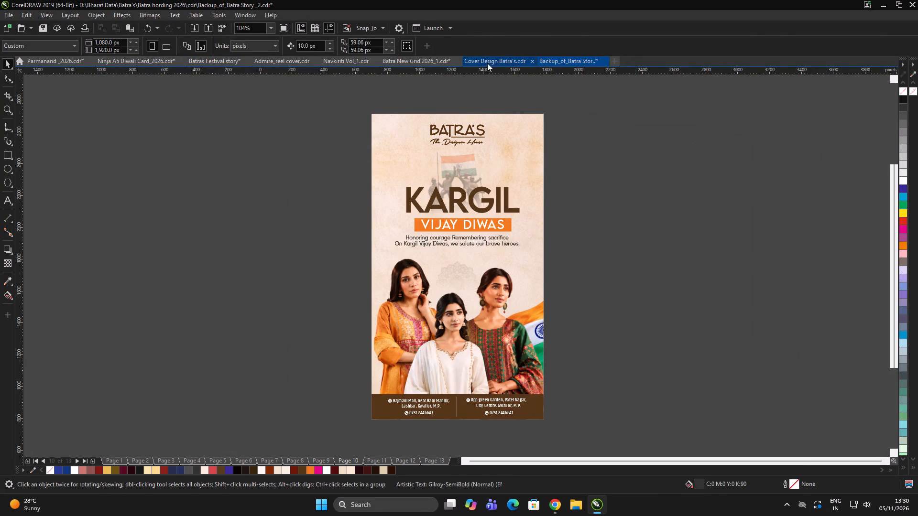
Paste the copied message into the Batras Festival story and place it above the family's heads, centred at about X 1,240, Y 2,142 px.
left_click(487, 63)
double_click(216, 174)
left_click(401, 58)
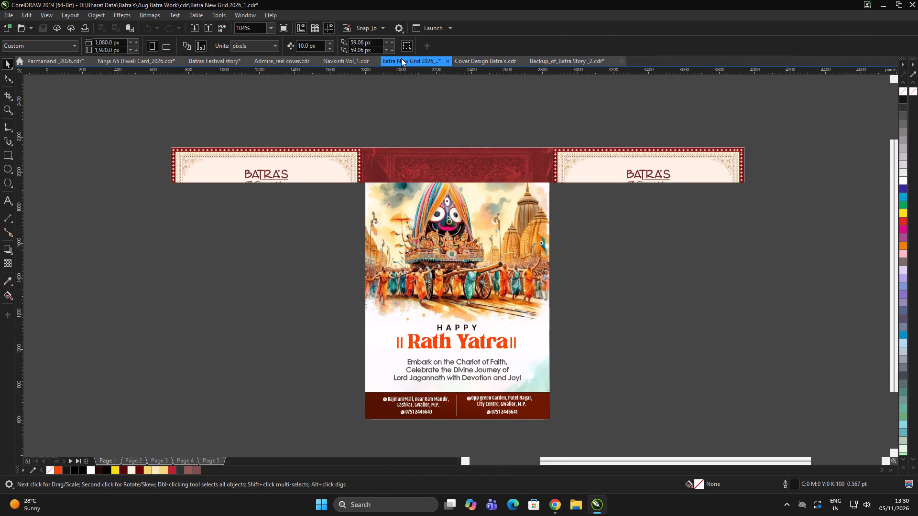
left_click(347, 59)
left_click(299, 62)
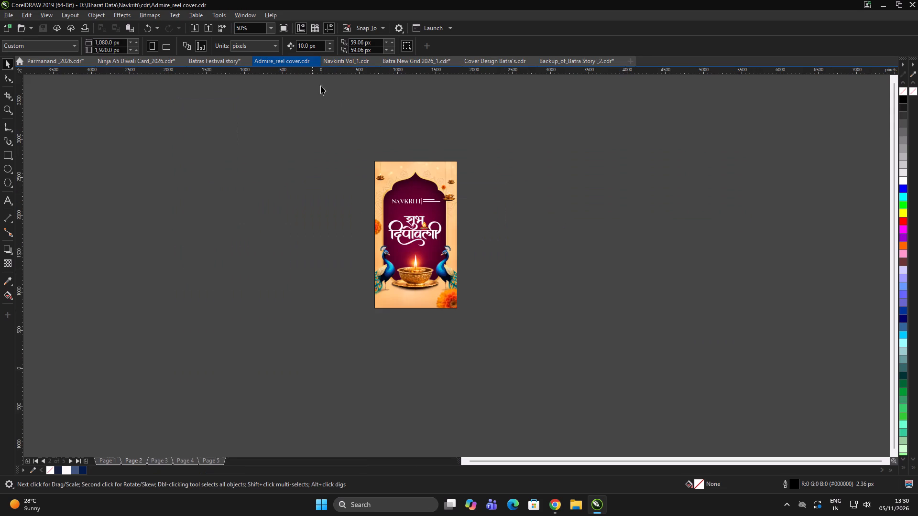
left_click(597, 280)
left_click_drag(572, 269, 532, 250)
left_click(230, 62)
left_click(589, 292)
key("ctrl+v")
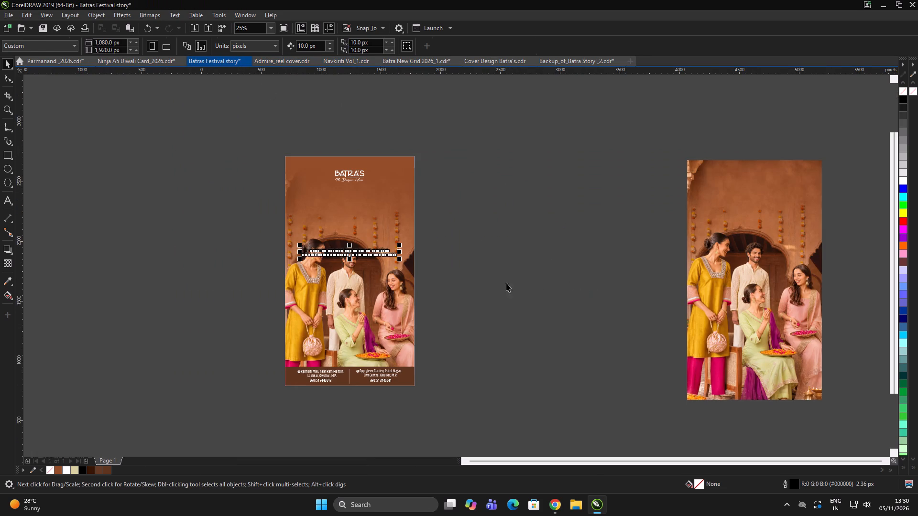
left_click_drag(377, 251, 380, 223)
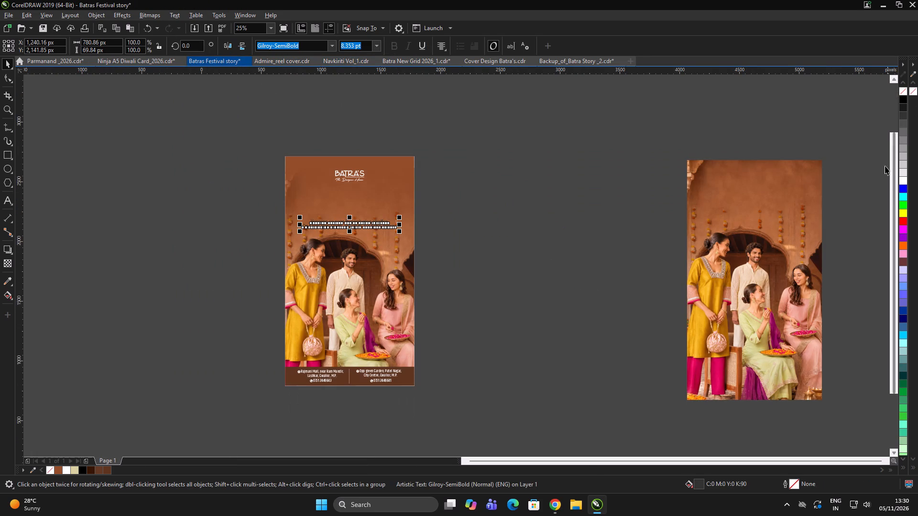
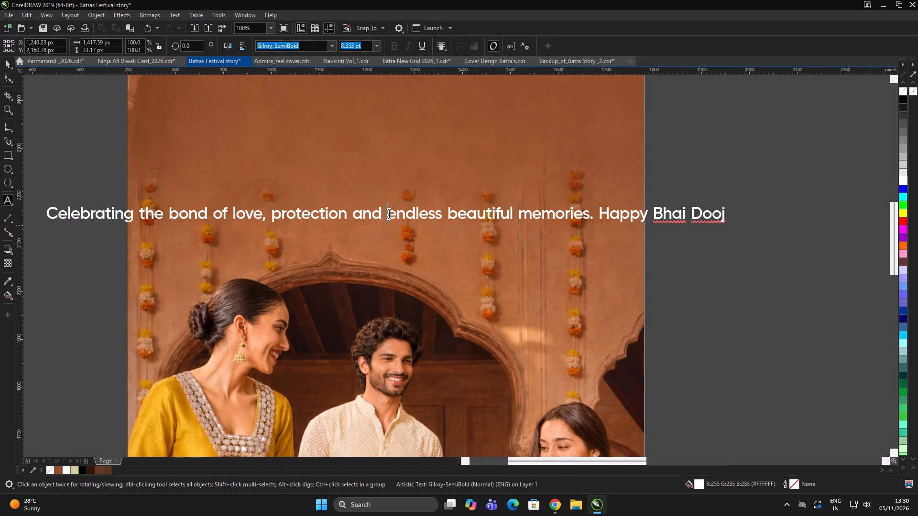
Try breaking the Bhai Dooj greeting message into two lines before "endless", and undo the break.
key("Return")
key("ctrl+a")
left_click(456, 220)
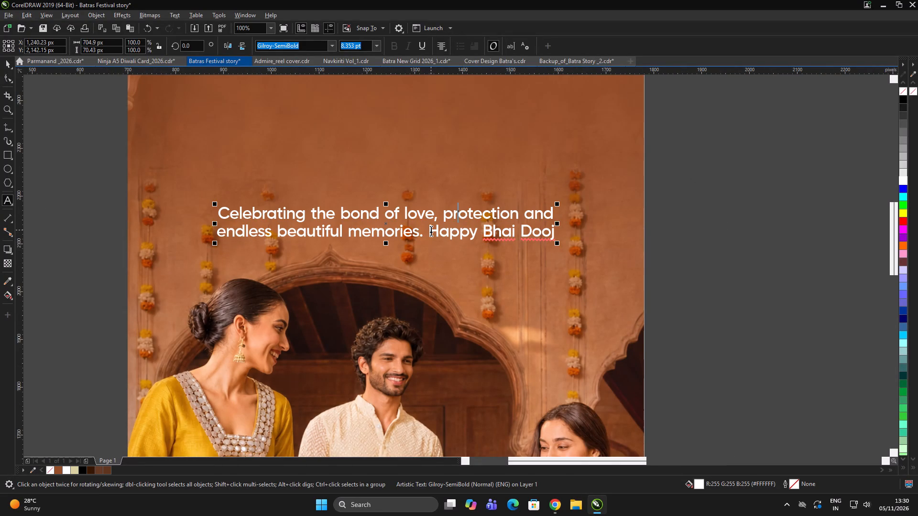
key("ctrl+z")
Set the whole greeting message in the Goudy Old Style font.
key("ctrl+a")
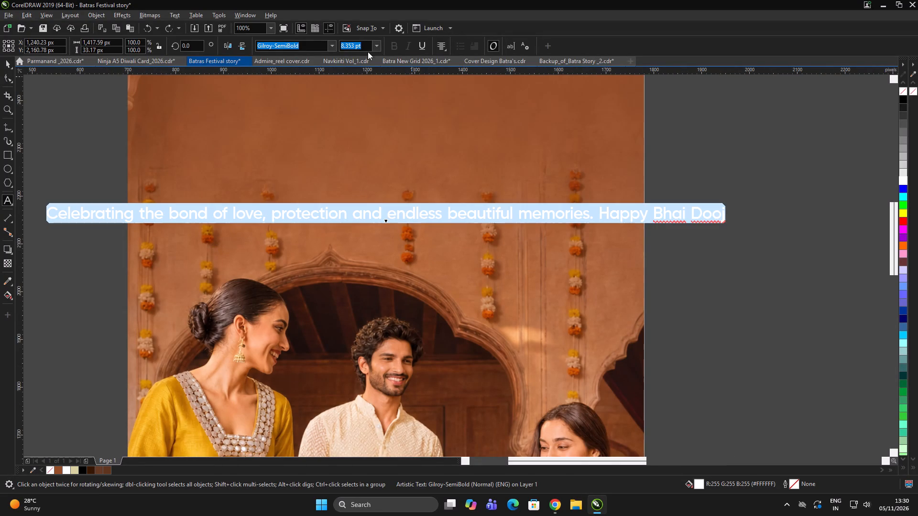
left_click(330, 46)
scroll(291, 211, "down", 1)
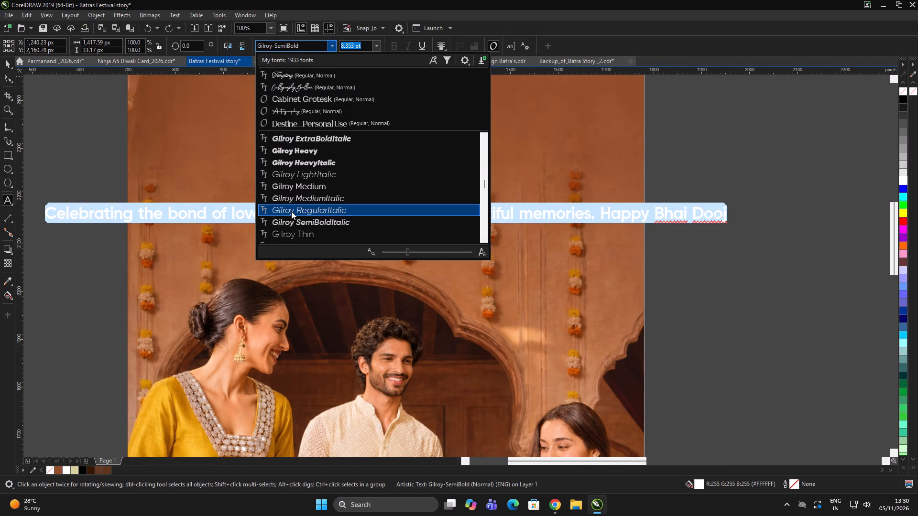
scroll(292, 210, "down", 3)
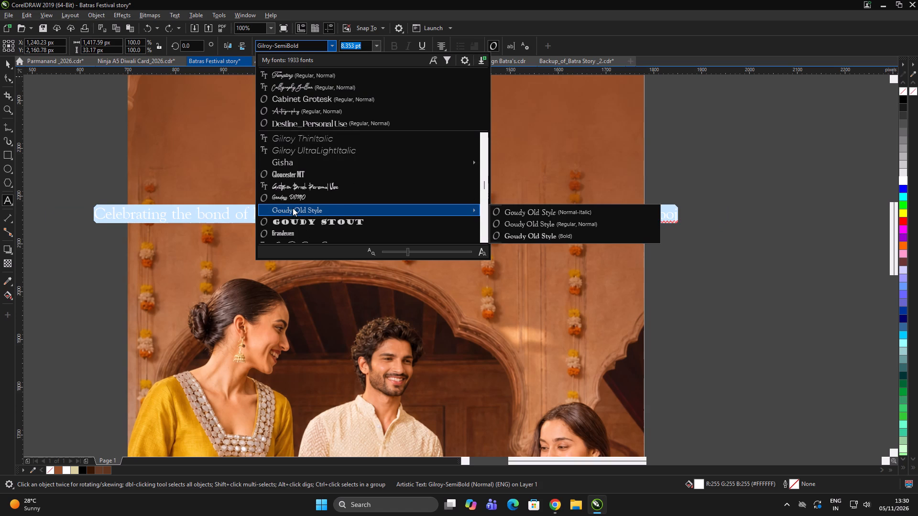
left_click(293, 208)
Break the greeting message into three lines, starting the second line at "protection" and the third at "Happy Bhai Dooj".
left_click(397, 207)
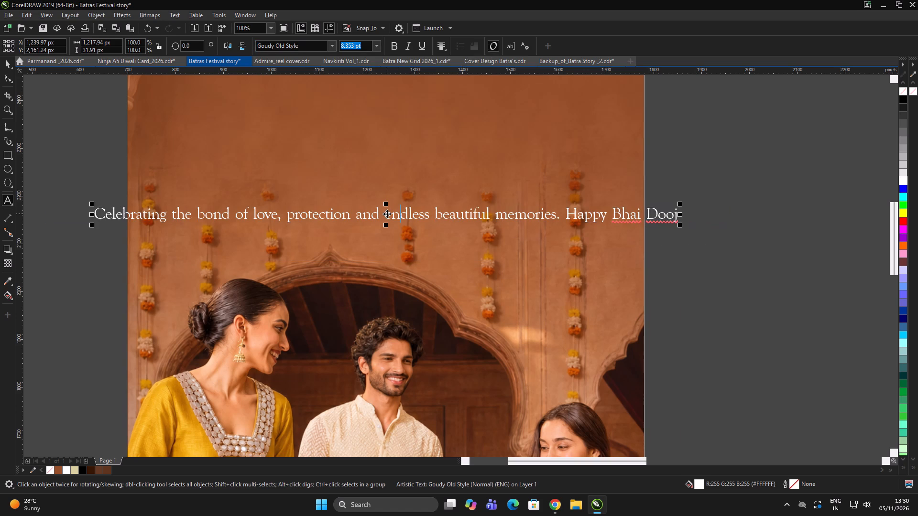
left_click(356, 214)
key("Return")
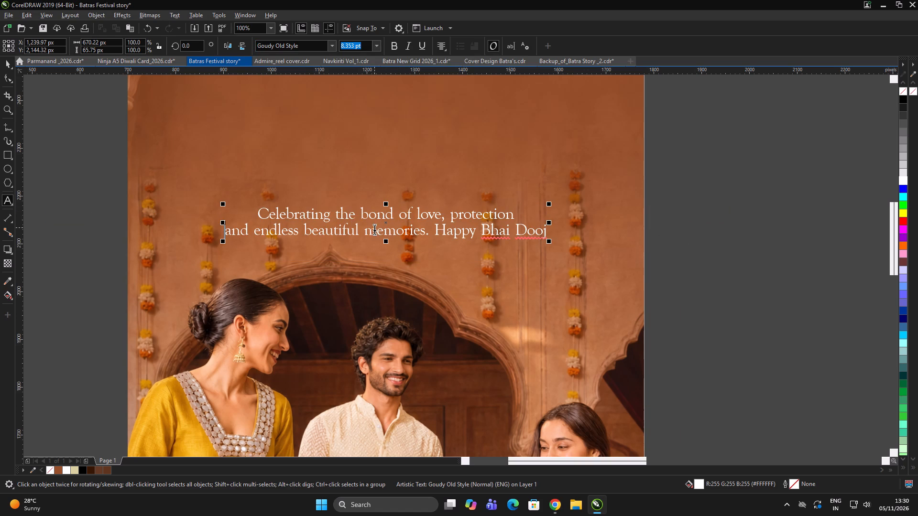
key("BackSpace")
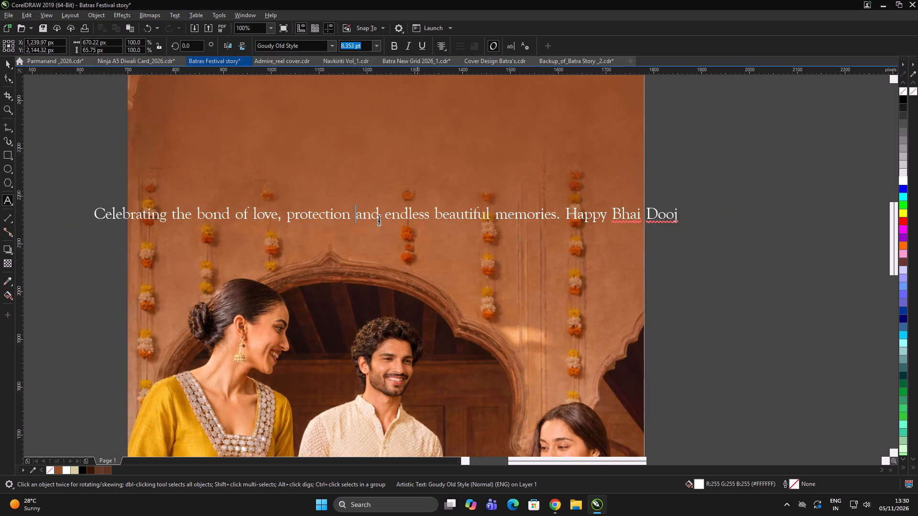
left_click(287, 215)
key("Return")
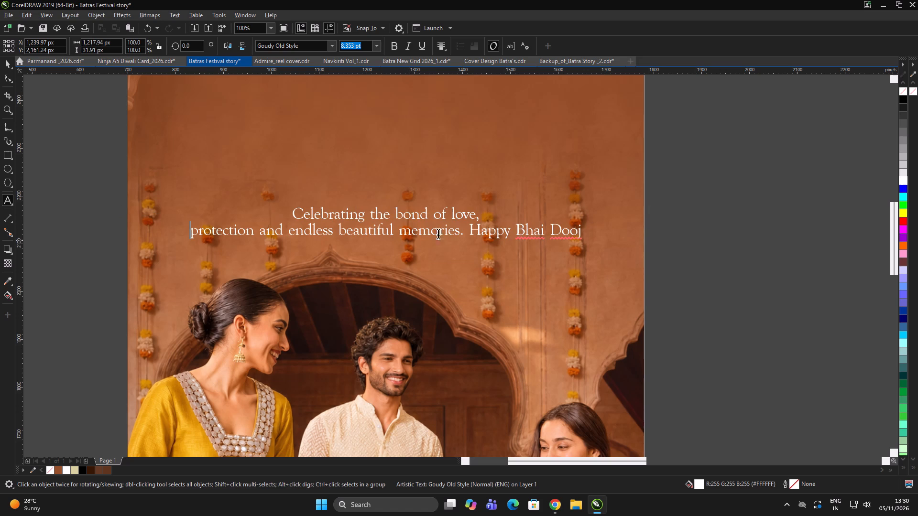
left_click(468, 228)
key("Return")
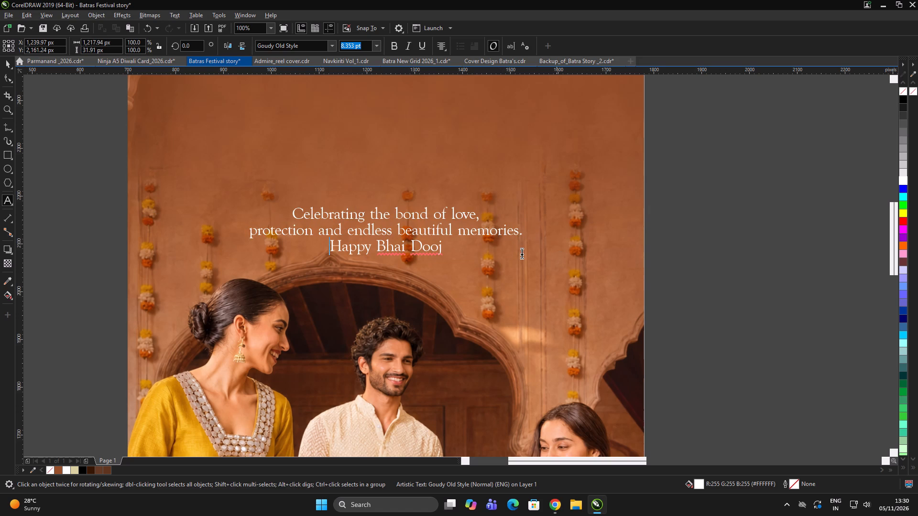
left_click_drag(447, 248, 330, 251)
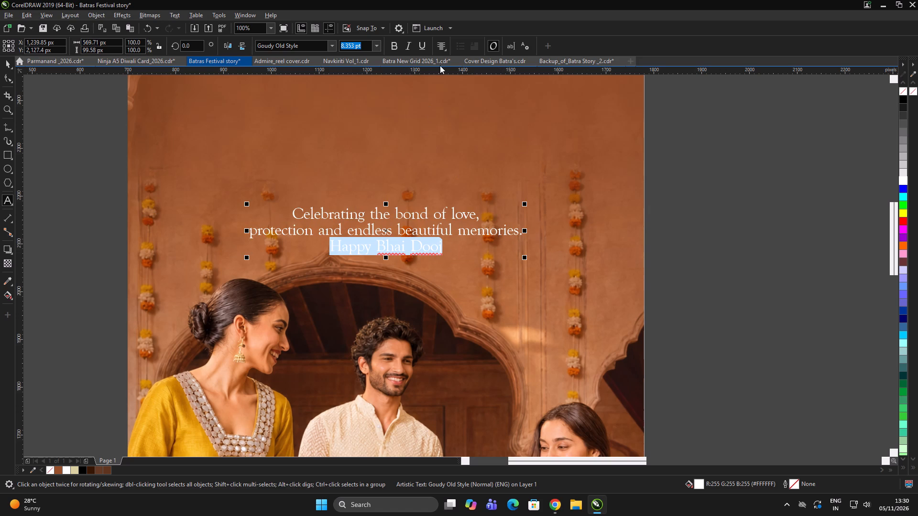
Move the greeting message up to about Y 2,190 px and centre it horizontally on the background image.
left_click(5, 61)
left_click_drag(421, 231, 421, 225)
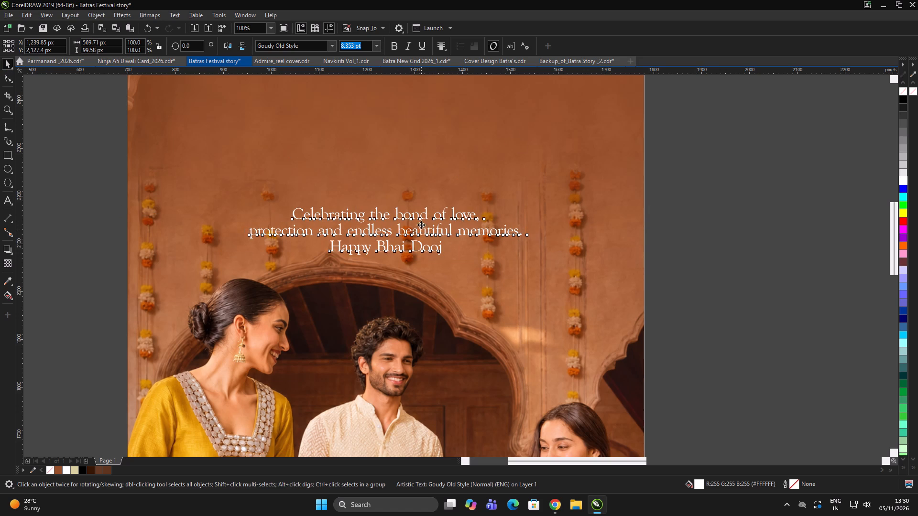
left_click_drag(421, 225, 421, 201)
scroll(375, 218, "down", 2)
left_click(428, 199, "shift")
key("c")
double_click(502, 177)
Move the BATRA'S logo up to about Y 2,600 px near the top of the page and group its objects.
scroll(414, 171, "up", 1)
left_click_drag(617, 94, 617, 93)
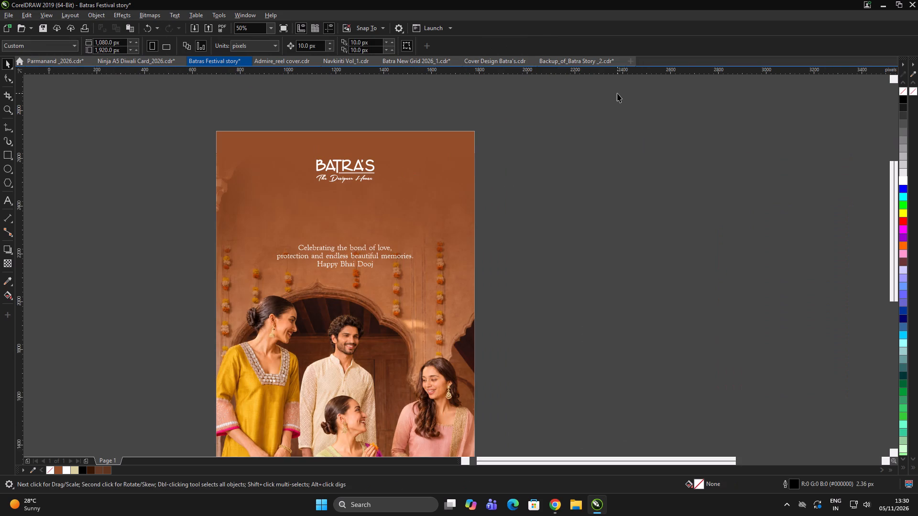
left_click_drag(617, 93, 194, 233)
left_click_drag(372, 165, 373, 153)
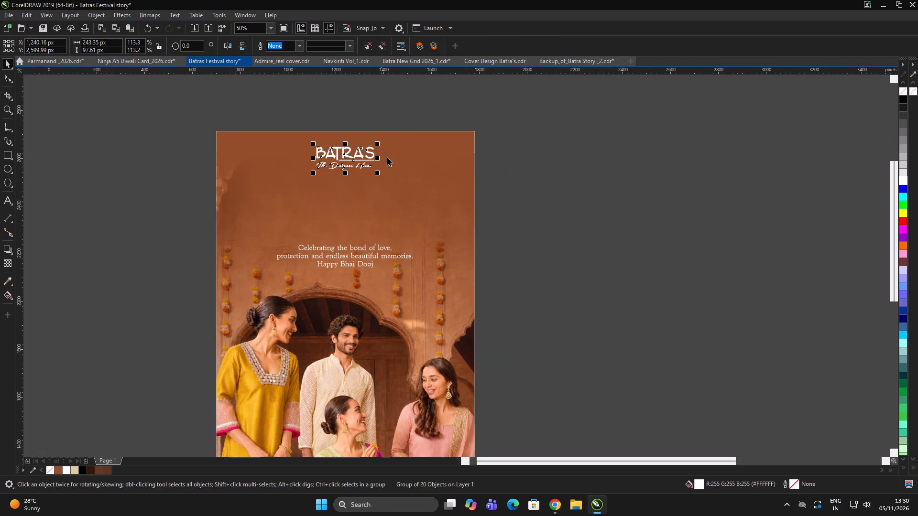
key("ctrl+g")
key("ctrl+t")
left_click(519, 187)
left_click(523, 187)
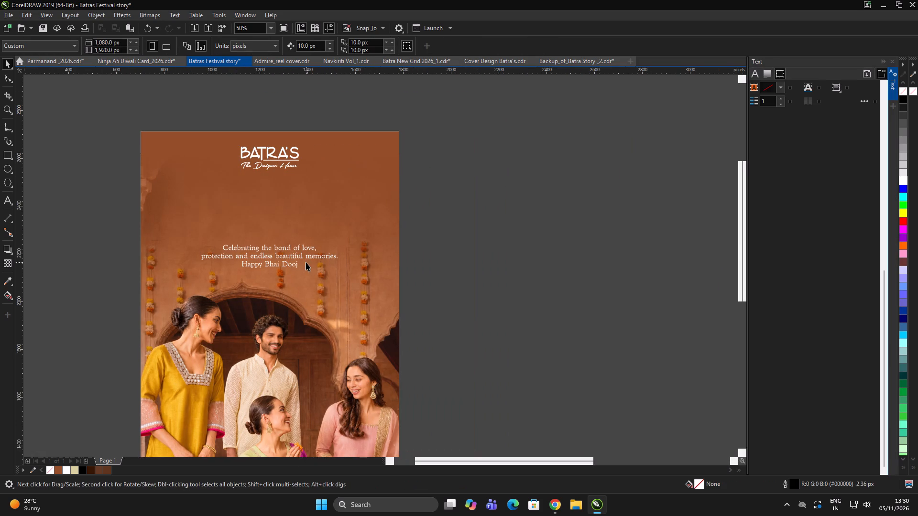
Give the greeting message a white outline.
left_click(307, 256)
right_click(902, 180)
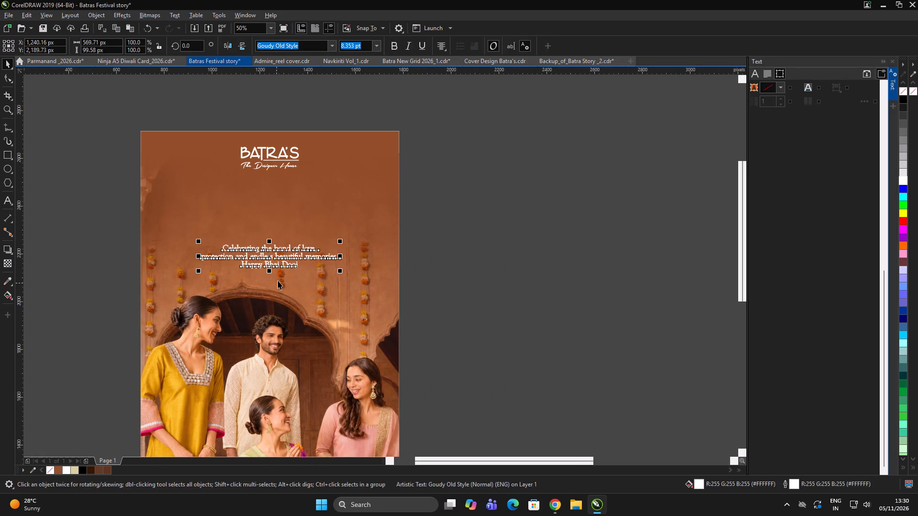
Lower the greeting message to about Y 2,167 px, enlarge it to about 9.5 pt, and centre it horizontally on the background image.
scroll(278, 279, "up", 1)
left_click_drag(298, 252, 298, 265)
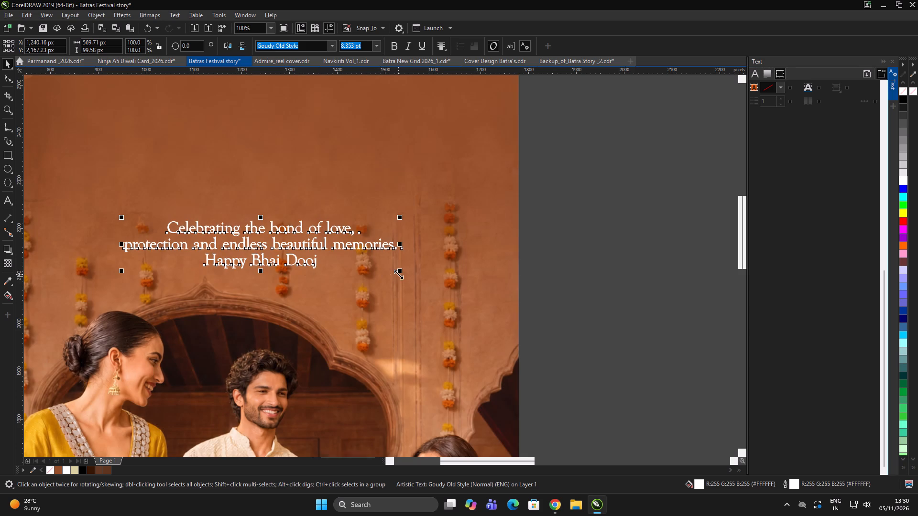
left_click_drag(401, 274, 419, 280)
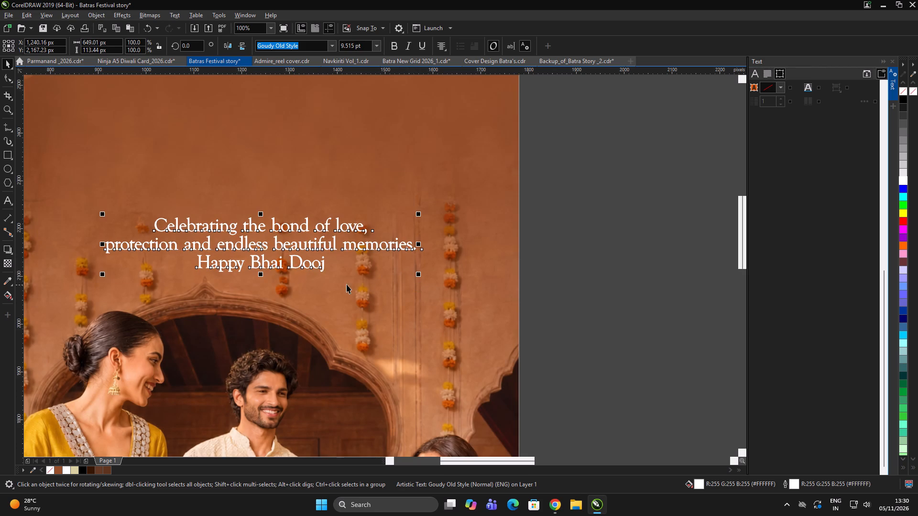
scroll(387, 274, "down", 2)
left_click(376, 322, "shift")
key("c")
triple_click(518, 281)
scroll(335, 272, "up", 1)
left_click(353, 266)
double_click(644, 260)
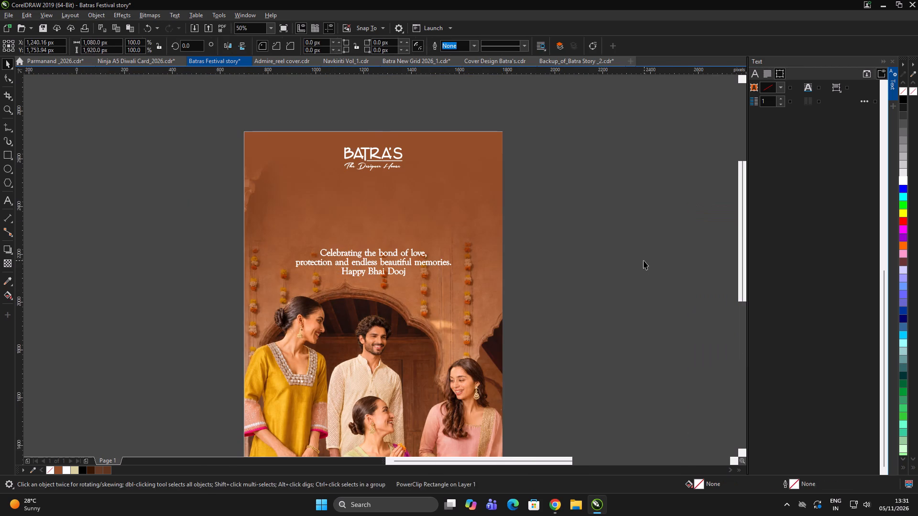
Browse the fonts with the greeting message selected and set it in Lucida Bright.
left_click(396, 265)
scroll(435, 262, "up", 1)
left_click(331, 48)
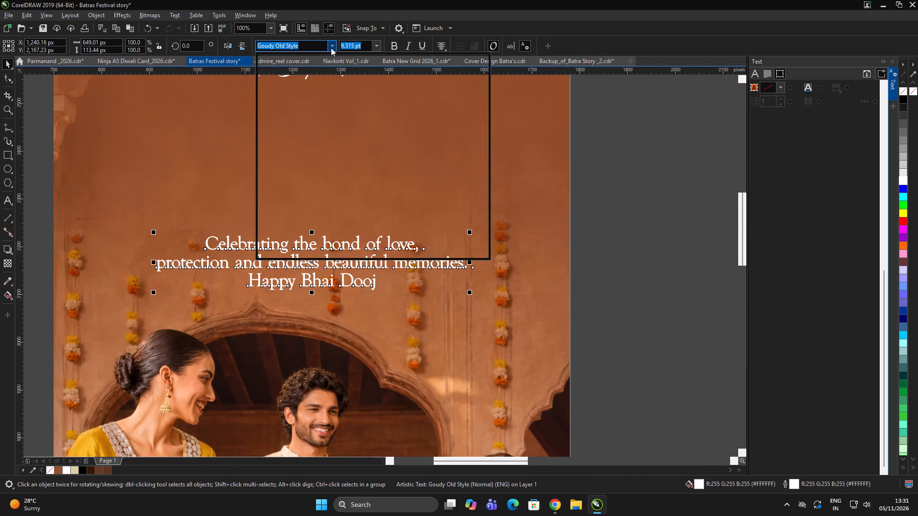
scroll(330, 150, "down", 2)
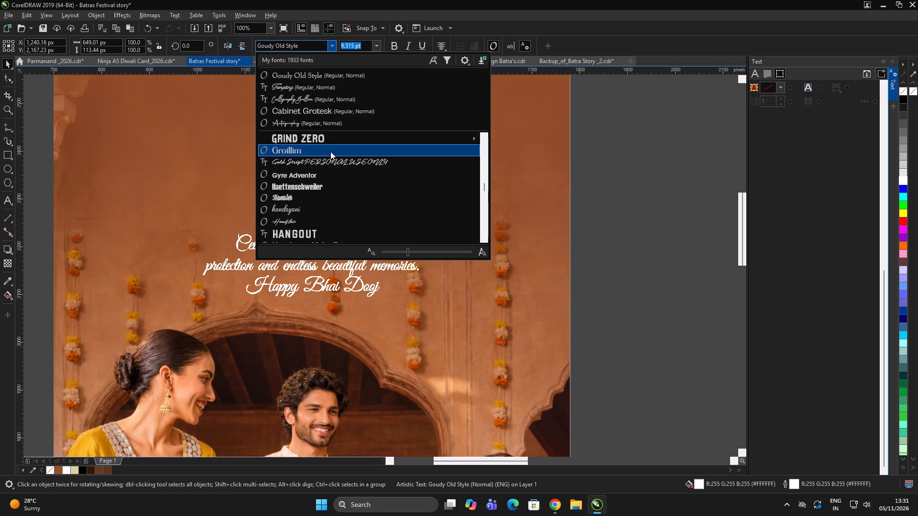
scroll(327, 162, "down", 2)
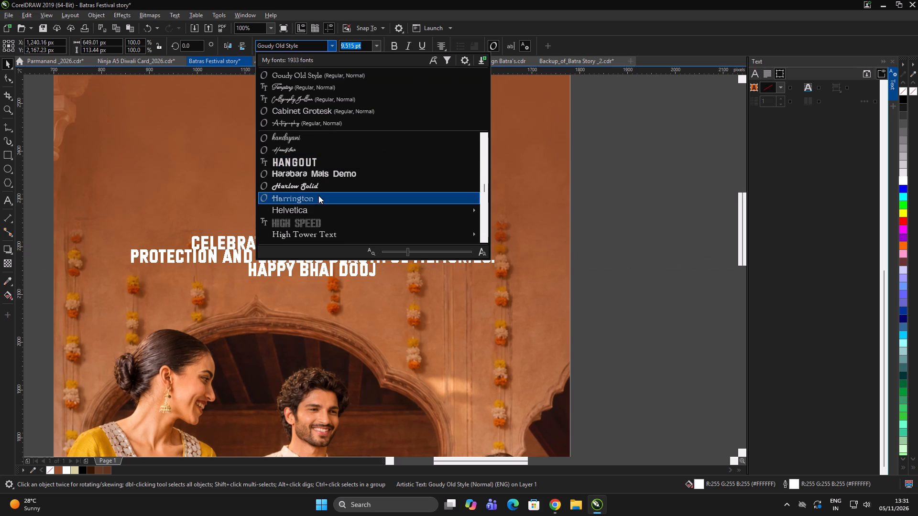
scroll(316, 198, "down", 2)
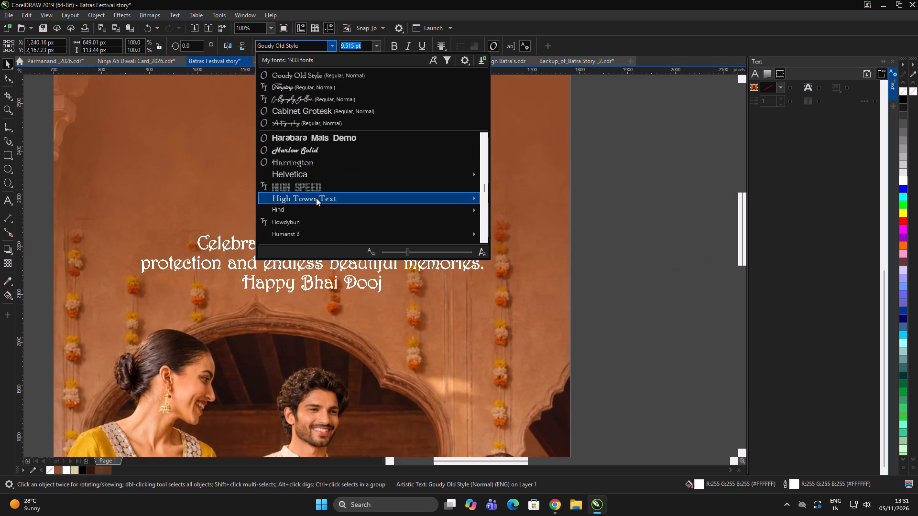
scroll(317, 198, "down", 3)
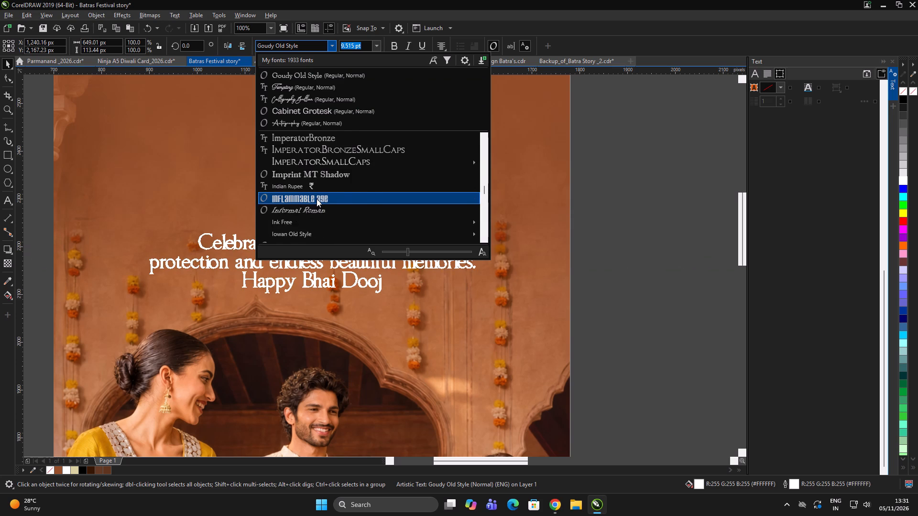
scroll(317, 199, "down", 1)
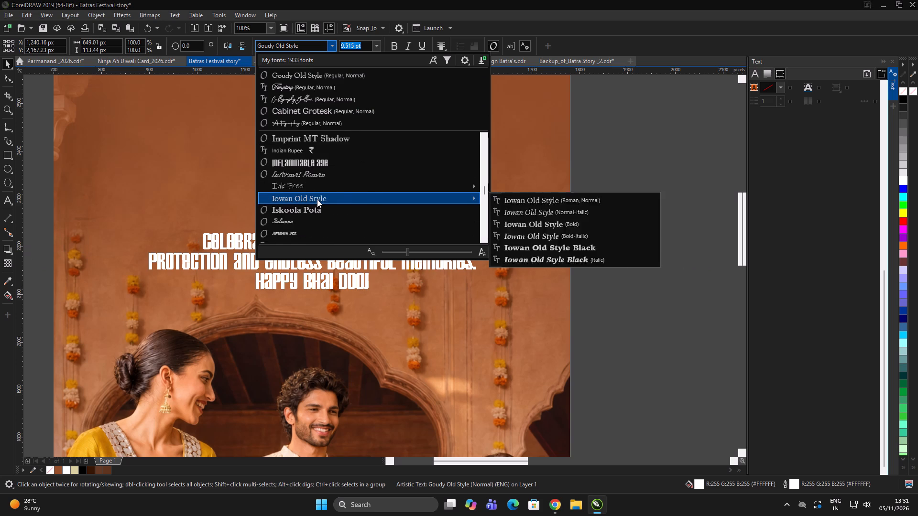
scroll(317, 203, "down", 2)
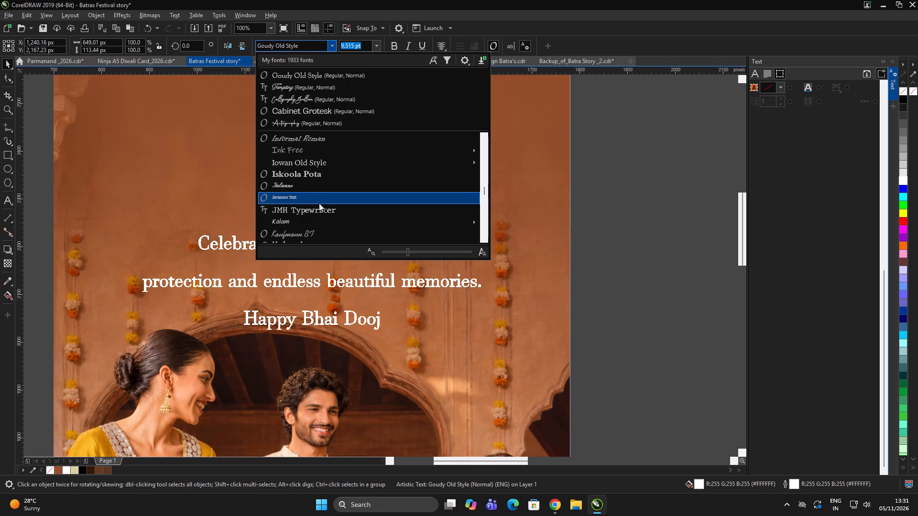
scroll(319, 203, "down", 3)
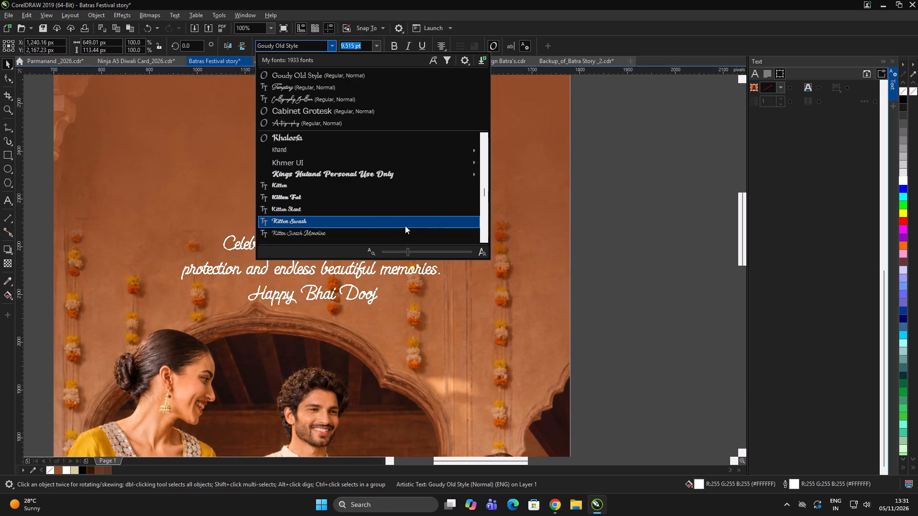
scroll(388, 218, "down", 3)
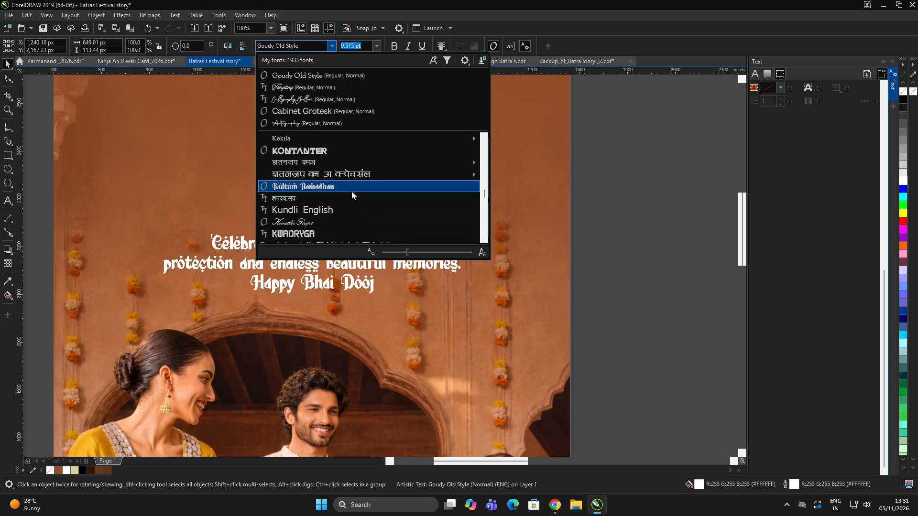
scroll(350, 220, "down", 3)
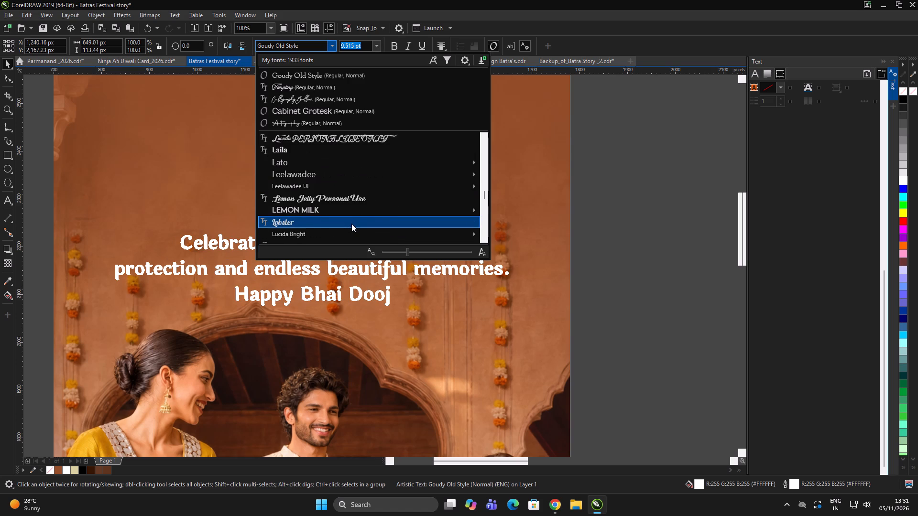
scroll(352, 225, "down", 1)
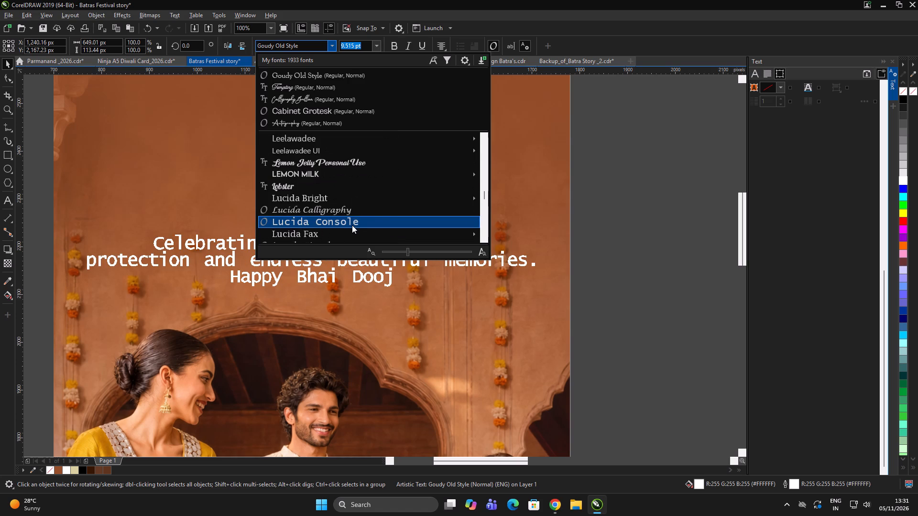
left_click(366, 200)
scroll(369, 215, "down", 1)
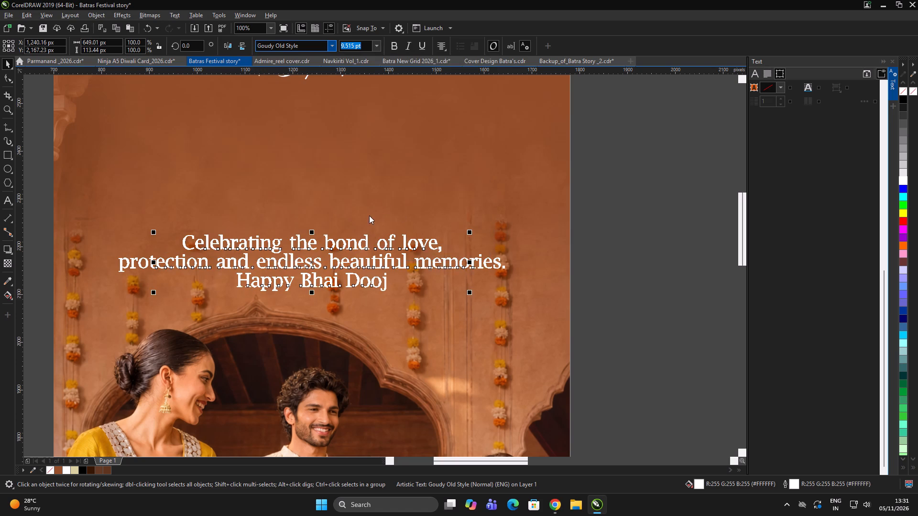
scroll(208, 258, "up", 1)
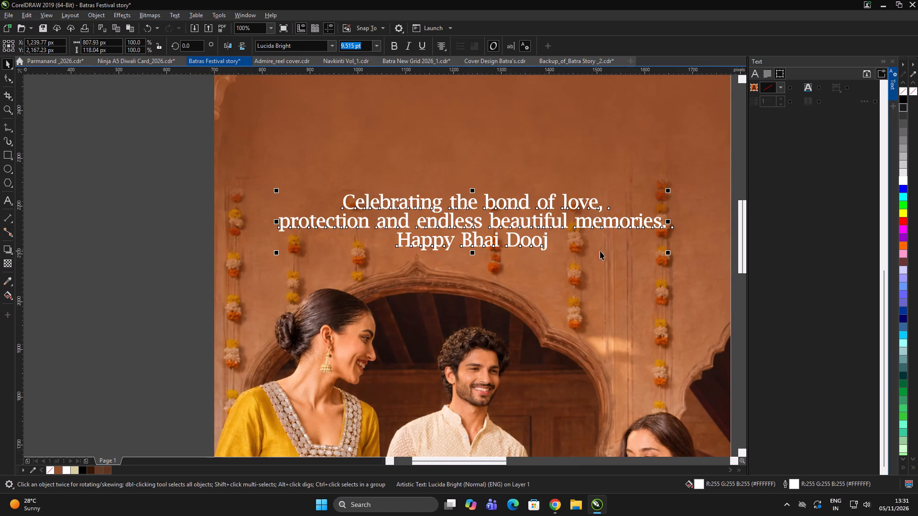
Widen the greeting message's letter spacing slightly and scale the text down to about 9.12 pt, about 810 px wide.
left_click(11, 77)
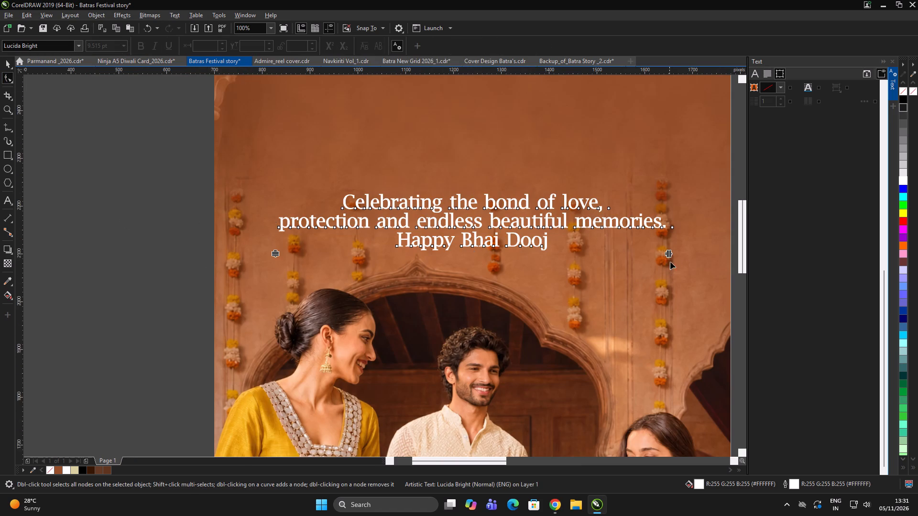
left_click_drag(667, 254, 688, 260)
key("space")
scroll(699, 247, "up", 1)
left_click_drag(651, 257, 634, 263)
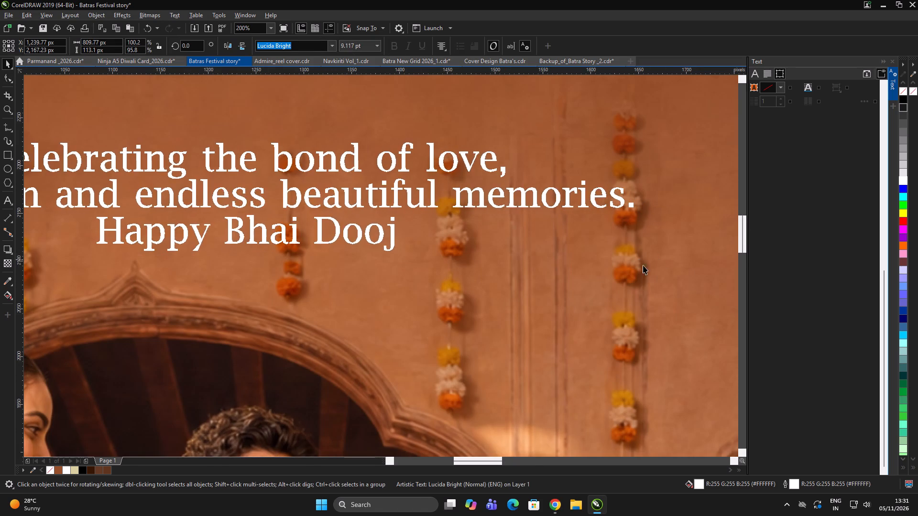
Switch the document view mode to Enhanced and deselect the greeting message.
scroll(235, 189, "down", 3)
left_click(53, 12)
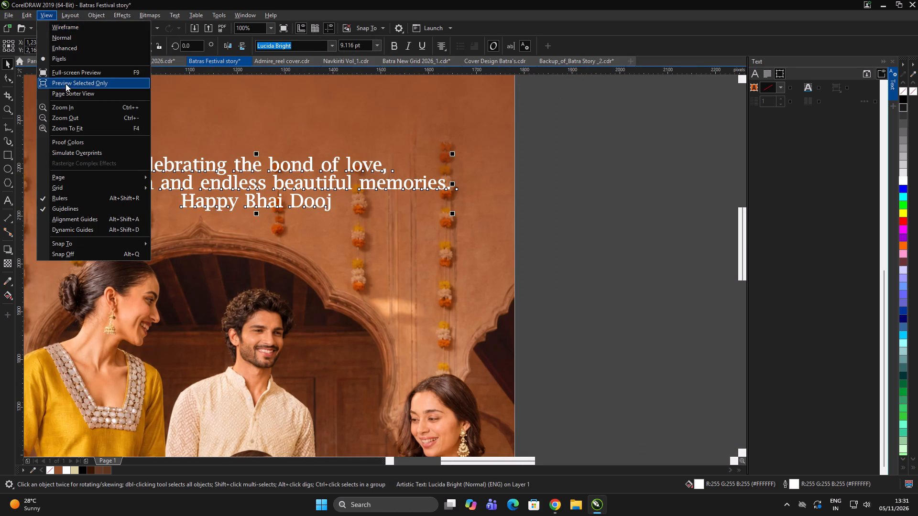
left_click(73, 48)
scroll(397, 190, "down", 1)
triple_click(580, 236)
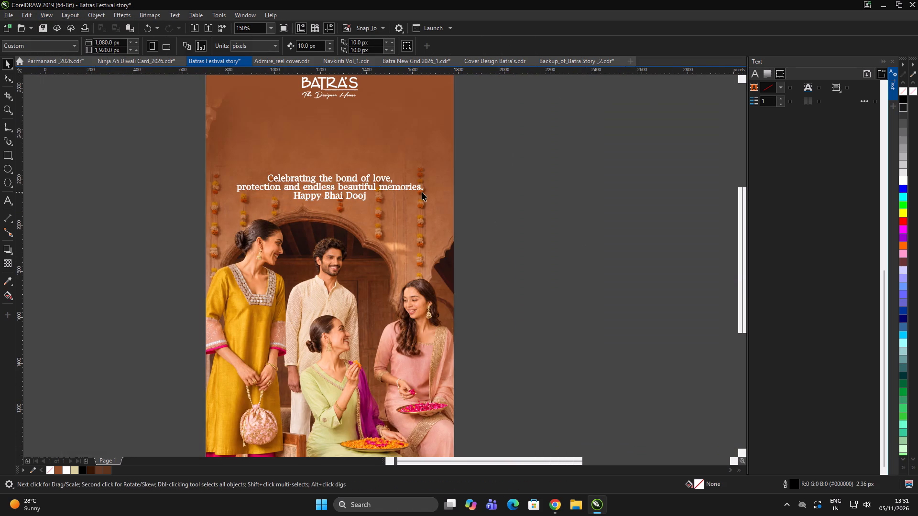
Italicise the greeting message and scale it down about its centre to about 8.85 pt, about 763 px wide.
left_click(401, 188)
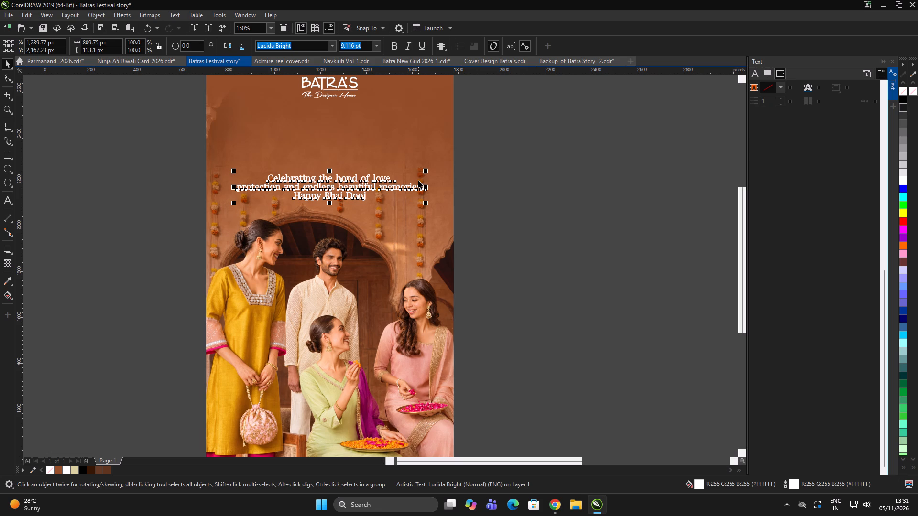
left_click(408, 50)
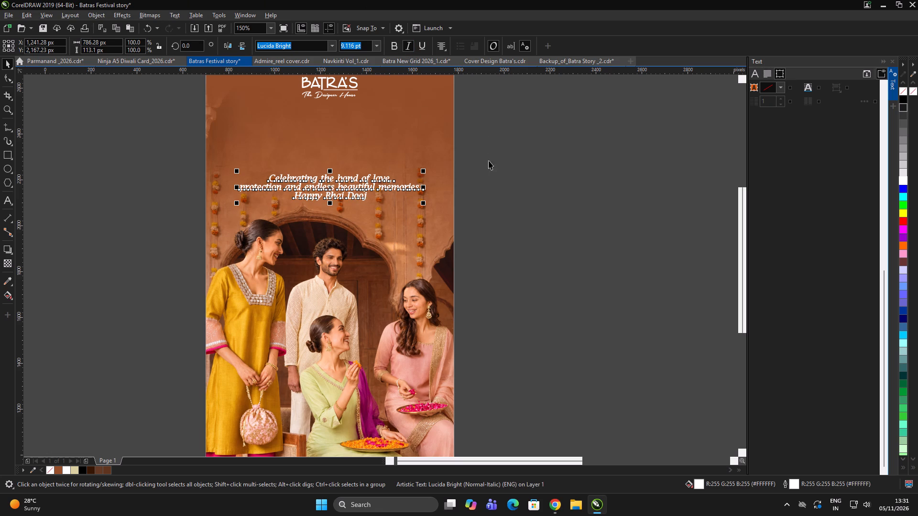
left_click(424, 204)
double_click(538, 204)
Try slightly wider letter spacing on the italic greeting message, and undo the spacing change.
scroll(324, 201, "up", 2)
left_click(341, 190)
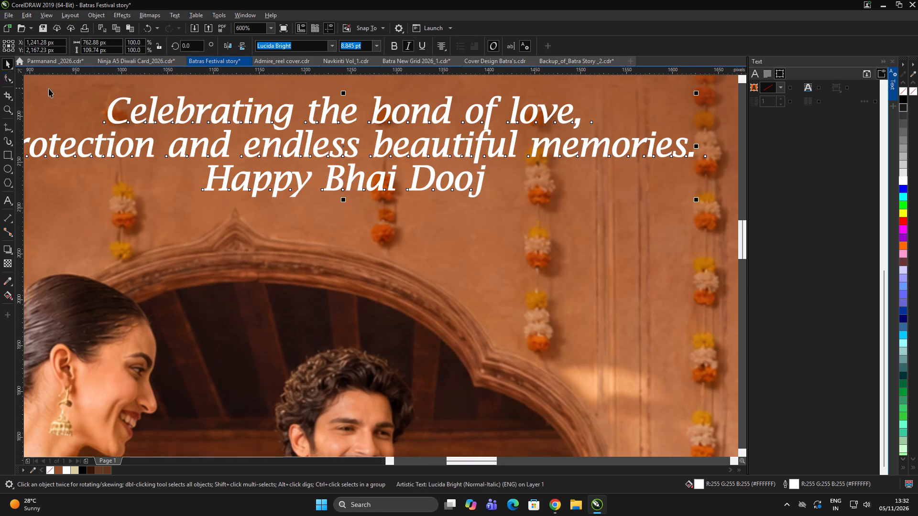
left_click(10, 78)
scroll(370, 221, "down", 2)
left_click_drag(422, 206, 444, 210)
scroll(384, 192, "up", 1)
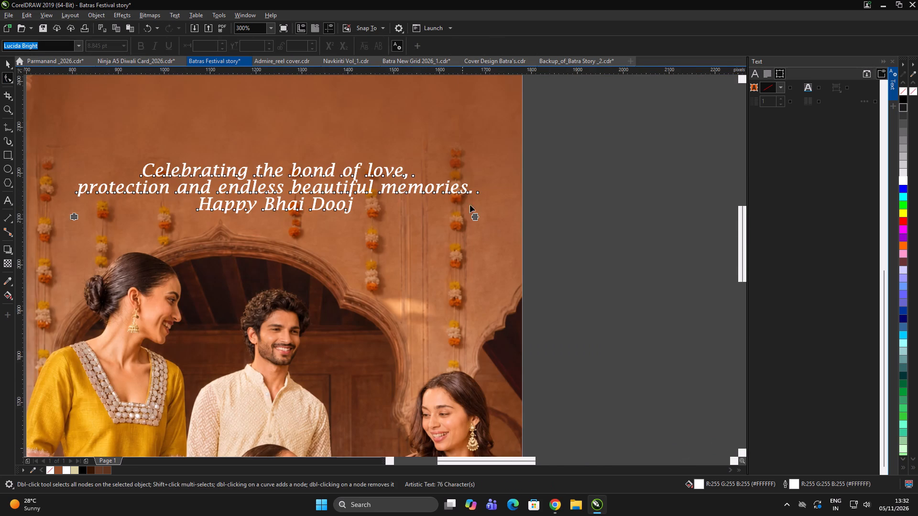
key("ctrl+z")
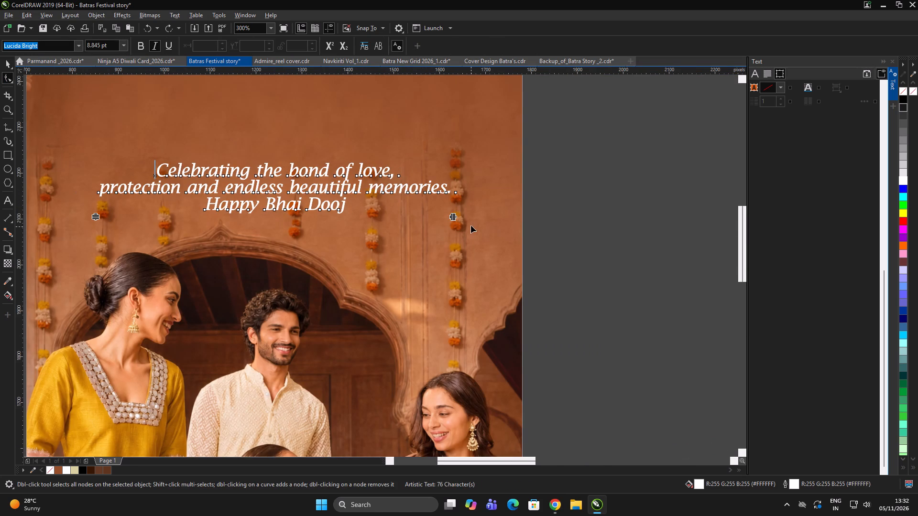
Scale the greeting message down slightly about its centre to about 8.66 pt, about 747 px wide.
key("space")
left_click(453, 217)
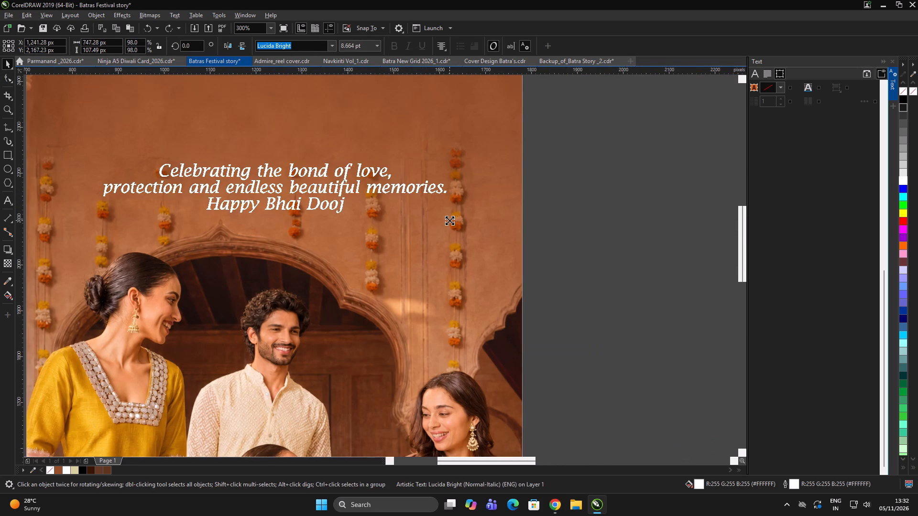
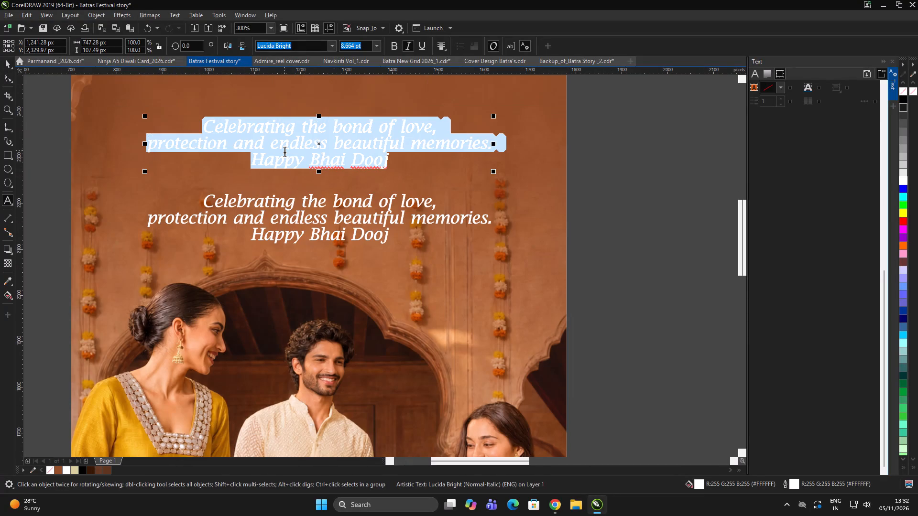
Replace the text of the upper greeting copy with "Bhai Dooj" in title case.
type("bhai dooj")
key("ctrl+a")
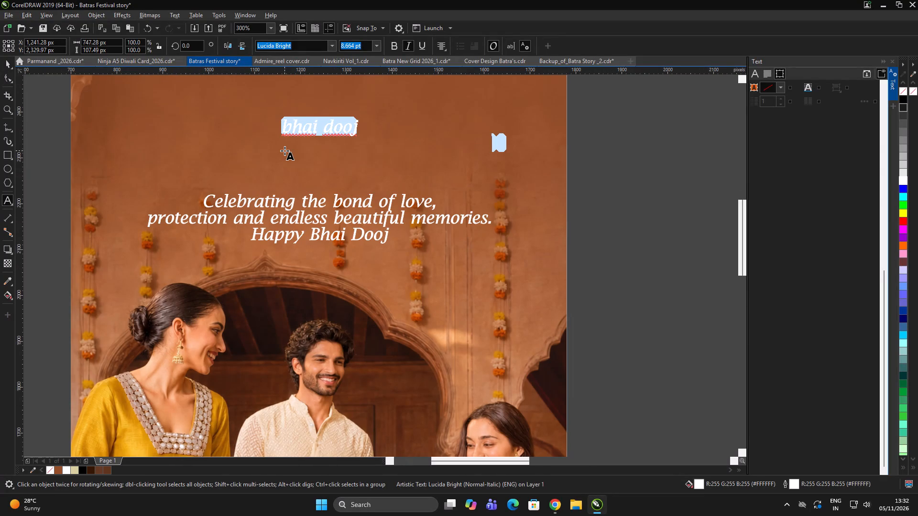
key("shift+F3")
key("Down")
key("Down")
key("Down")
key("Return")
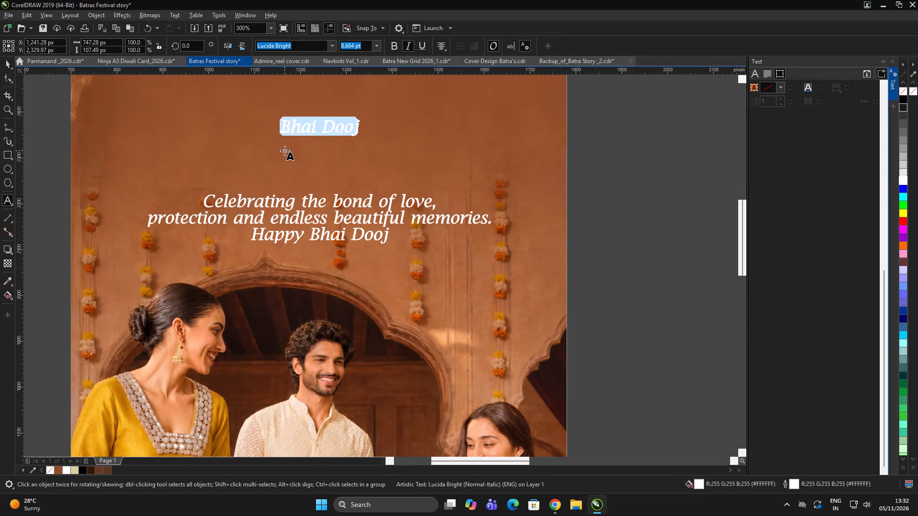
left_click(3, 63)
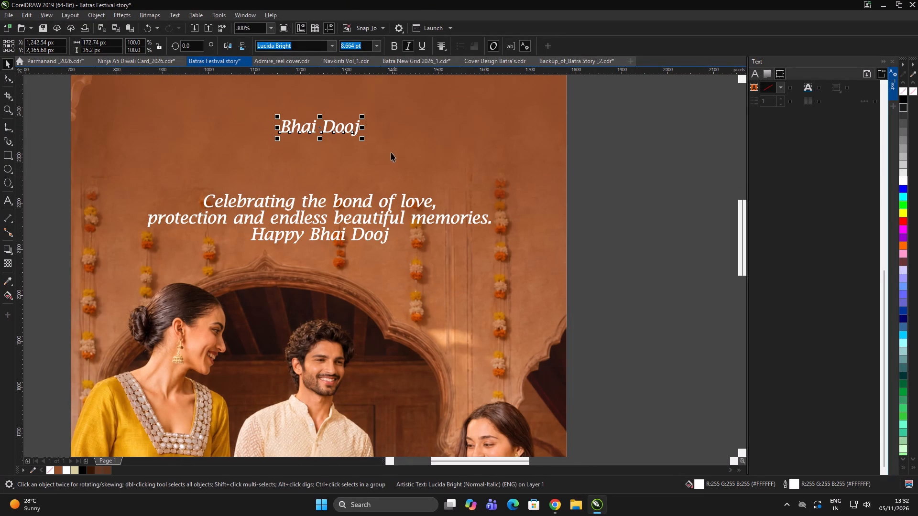
Scale the Bhai Dooj title up about its centre to about 29.73 pt, about 593 px wide, move it slightly down and deselect it.
left_click_drag(364, 140, 458, 193)
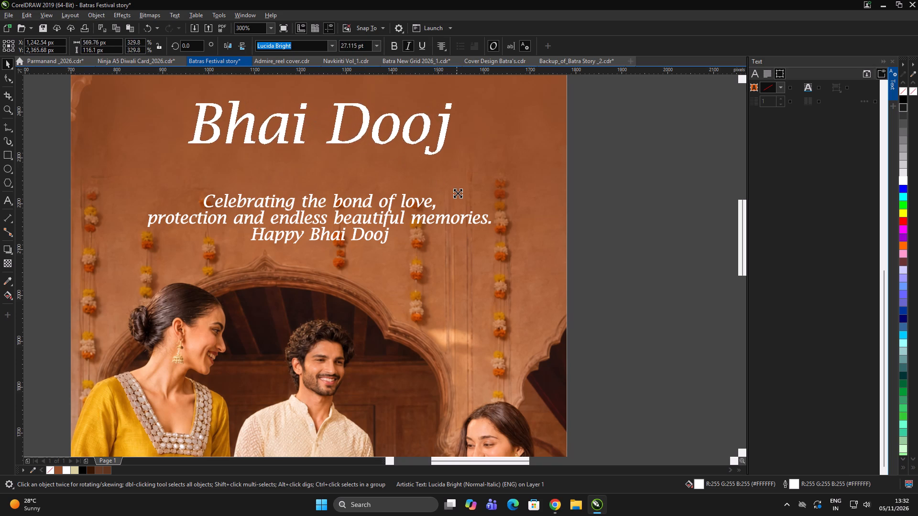
left_click_drag(458, 193, 461, 198)
left_click_drag(447, 136, 444, 145)
scroll(416, 165, "down", 2)
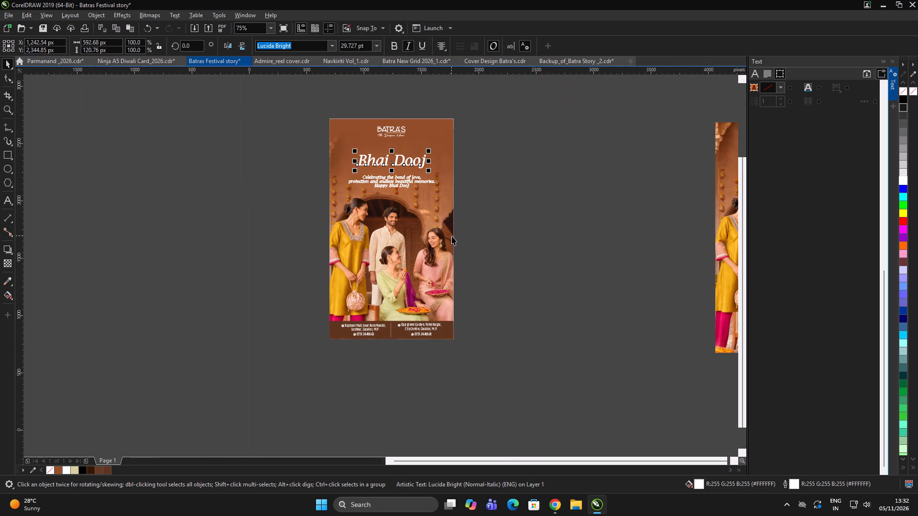
left_click(452, 236, "shift")
left_click(495, 189)
Remove the italic style from the Bhai Dooj title.
scroll(425, 154, "up", 2)
left_click(408, 188)
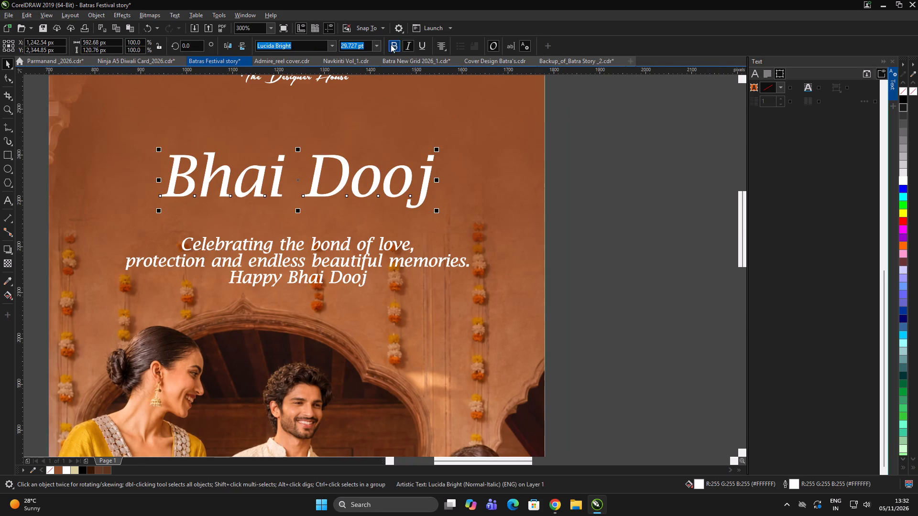
left_click(405, 46)
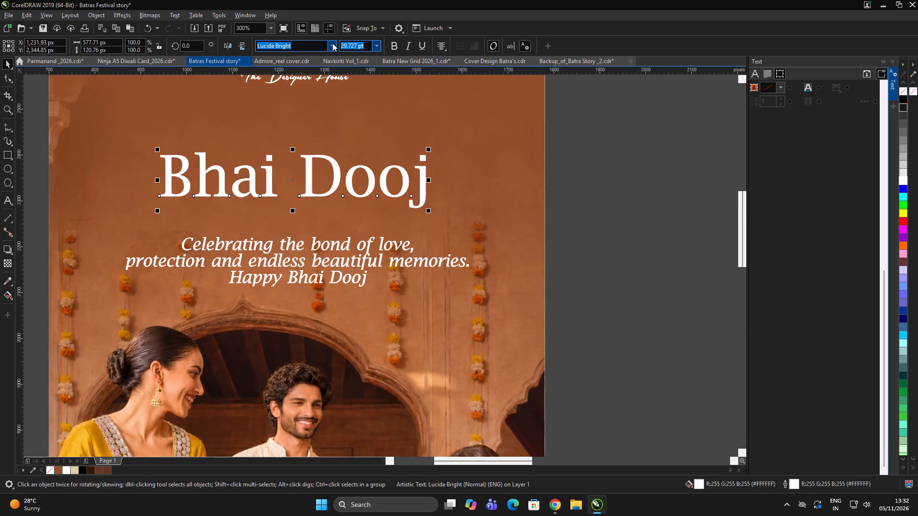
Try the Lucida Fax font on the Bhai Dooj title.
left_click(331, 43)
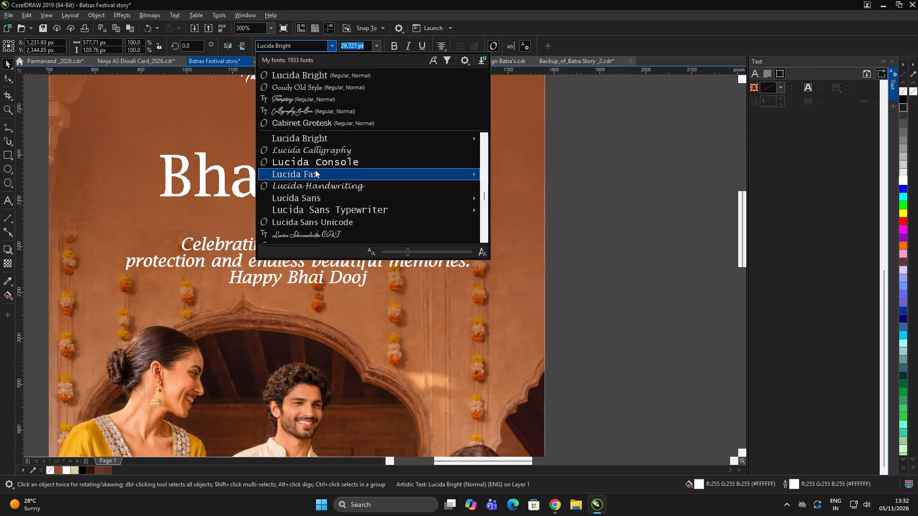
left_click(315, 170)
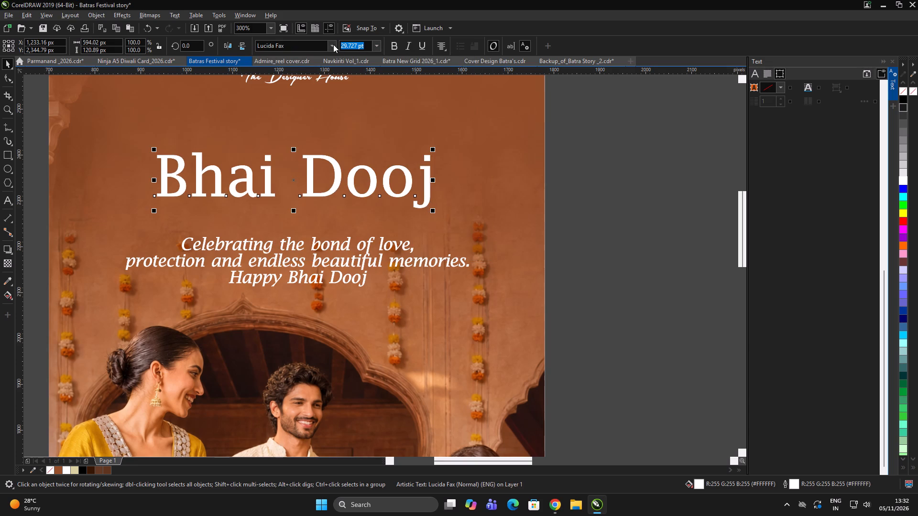
Set the Bhai Dooj title's font to Ludwigon Personal Use.
left_click(333, 44)
scroll(317, 145, "down", 1)
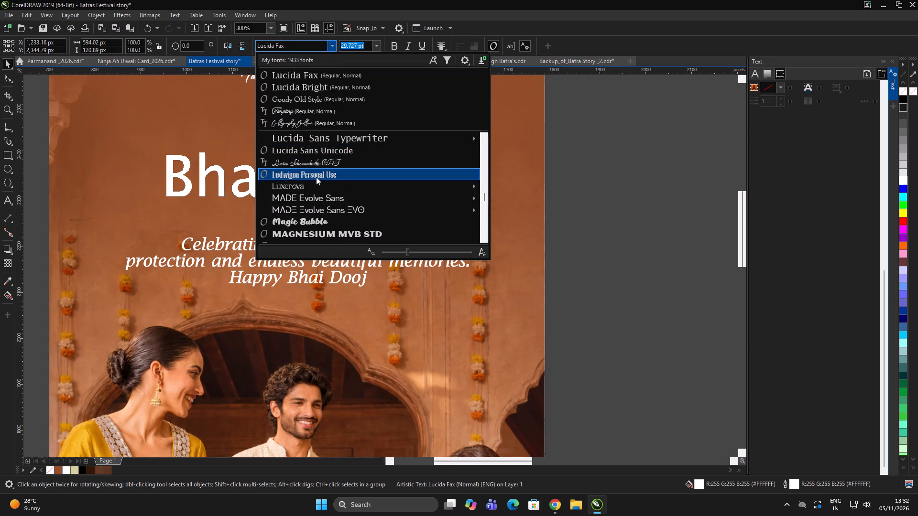
left_click(317, 176)
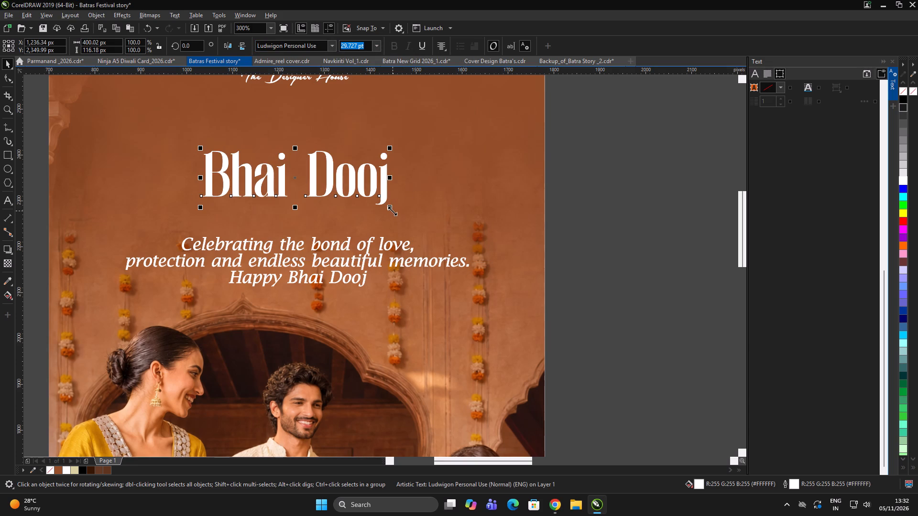
Scale the Bhai Dooj title up about its centre to about 35.68 pt and move it slightly down.
left_click_drag(389, 209, 407, 227)
left_click_drag(404, 187, 405, 192)
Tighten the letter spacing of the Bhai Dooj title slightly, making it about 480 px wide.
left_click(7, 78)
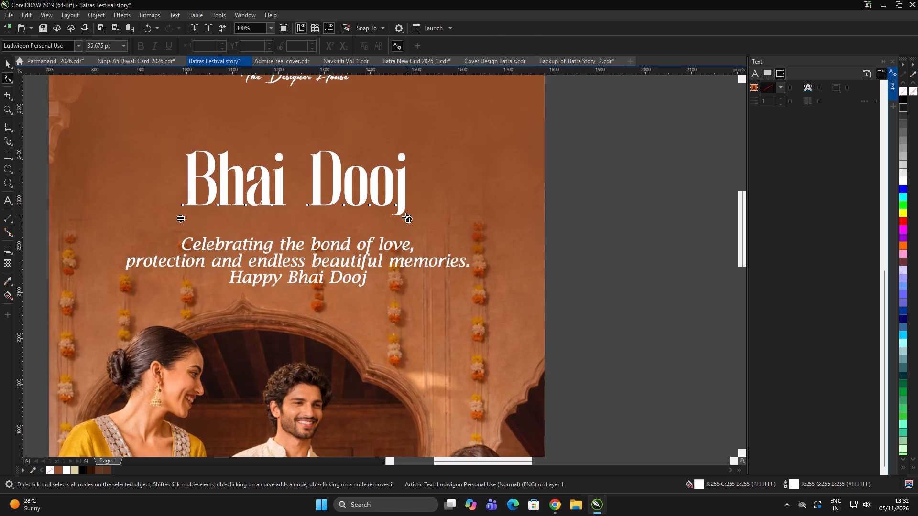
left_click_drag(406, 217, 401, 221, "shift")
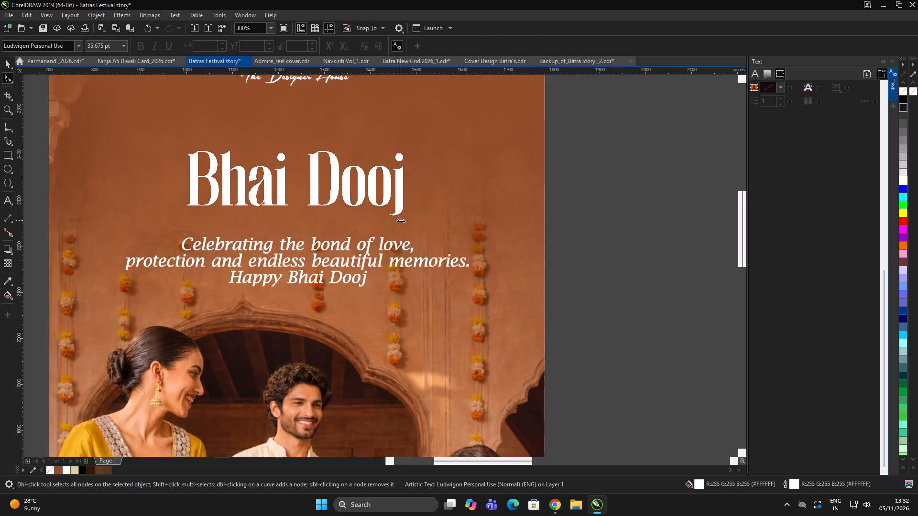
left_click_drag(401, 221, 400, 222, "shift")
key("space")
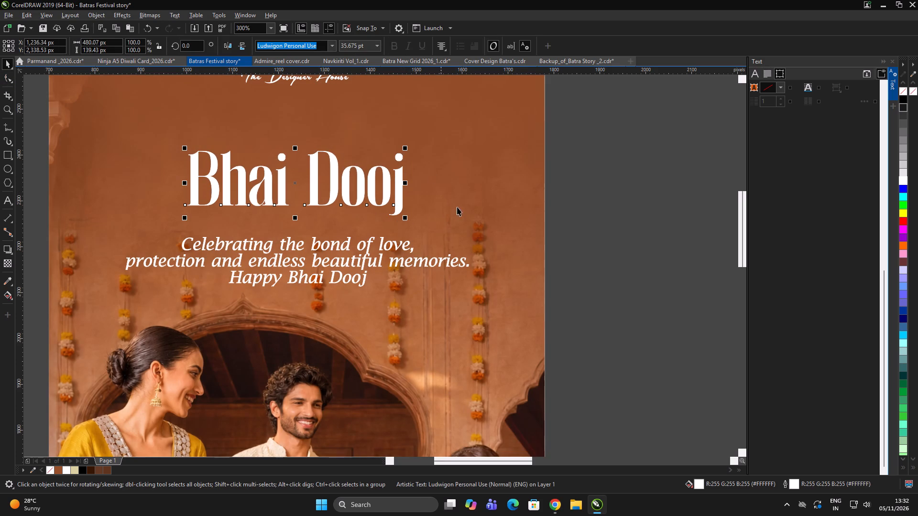
Widen the letter spacing of the Bhai Dooj title slightly.
left_click(9, 75)
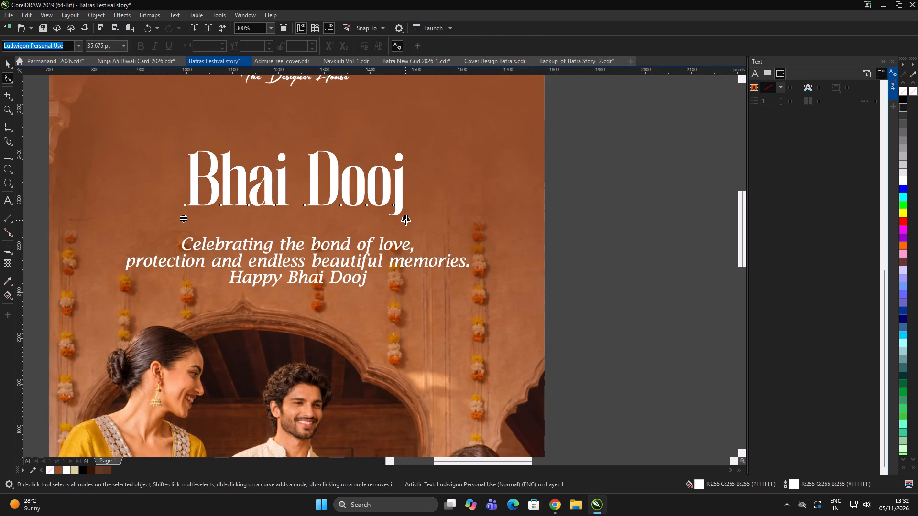
left_click_drag(405, 220, 413, 222)
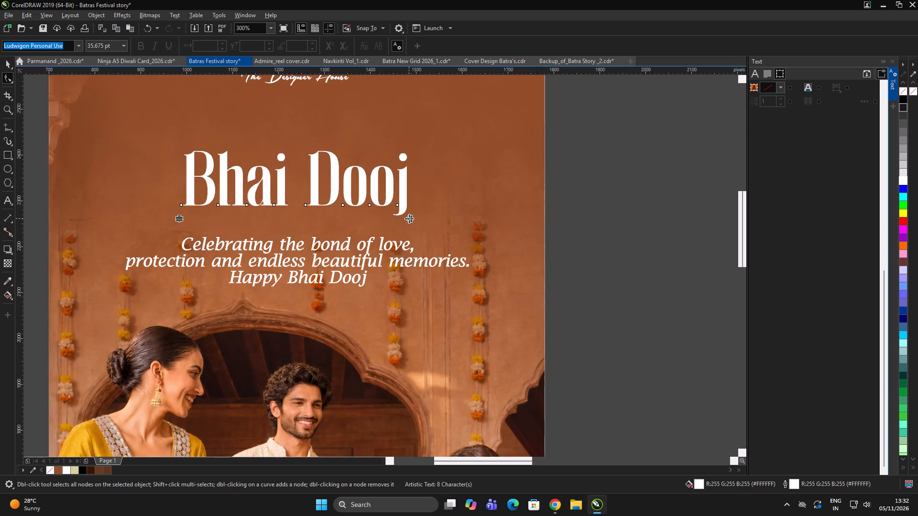
left_click(412, 218)
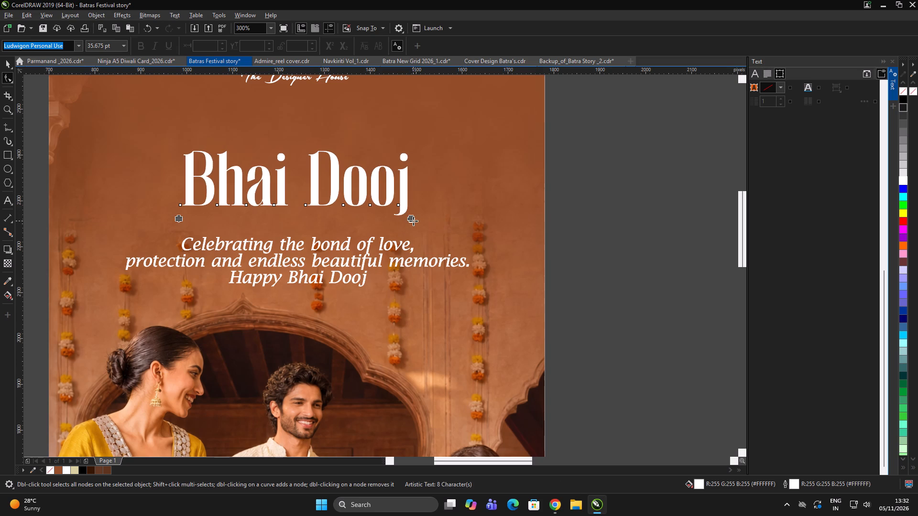
left_click(413, 219)
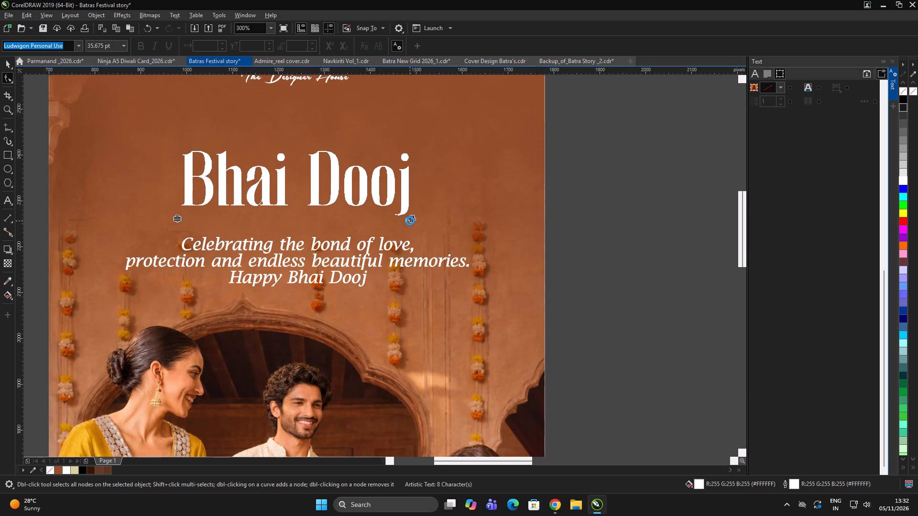
key("space")
Scale the Bhai Dooj title up about its centre to about 40.08 pt, about 555 px wide.
left_click_drag(412, 219, 426, 229)
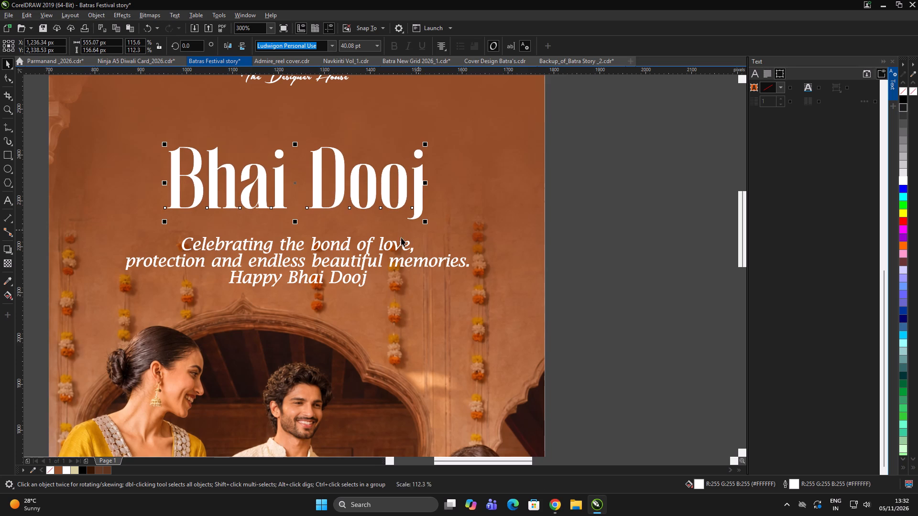
Move the three-line greeting slightly up, closer to the title, scale it down a little about its centre and deselect it.
left_click_drag(390, 248, 391, 244)
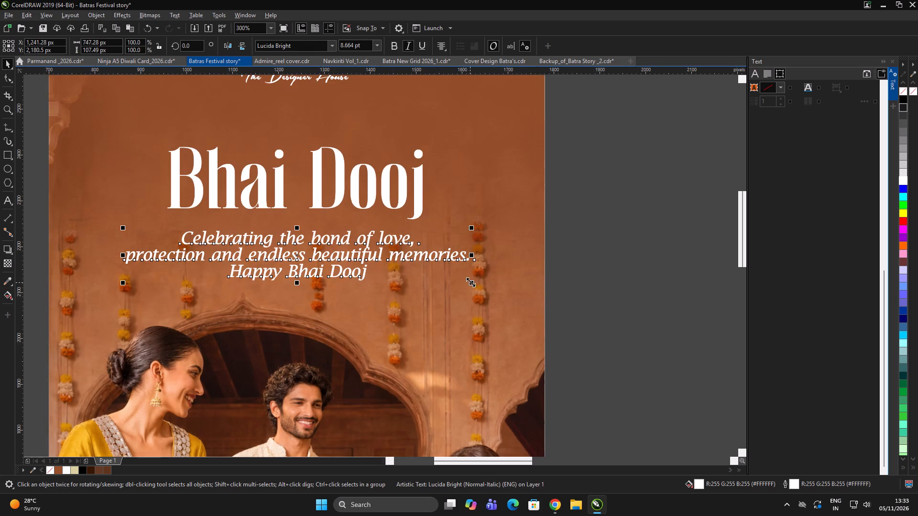
left_click_drag(470, 282, 465, 284)
scroll(341, 236, "down", 1)
double_click(518, 225)
left_click_drag(517, 224, 503, 224)
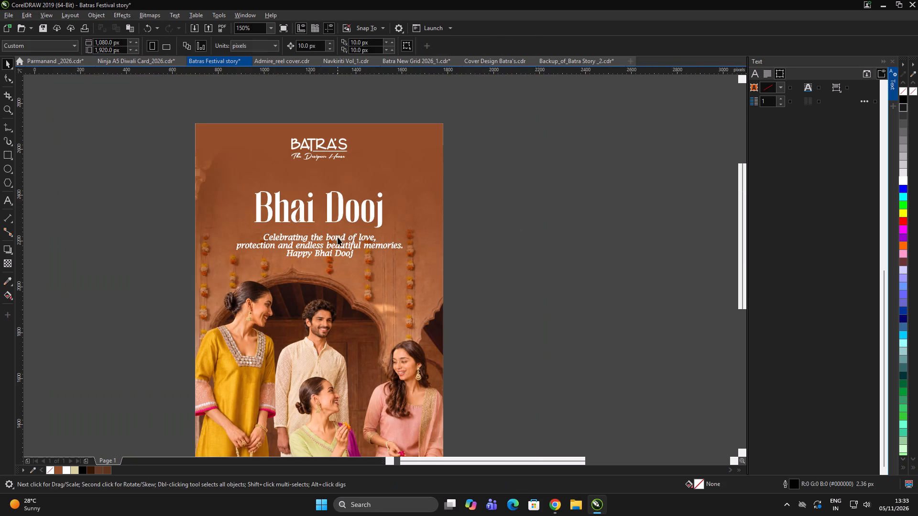
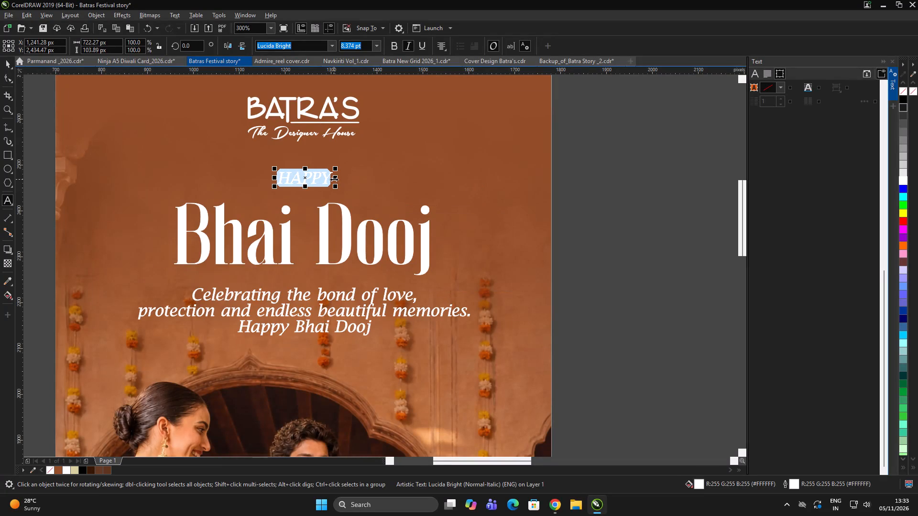
Widen the letter spacing of the HAPPY line so the word spans about 207 px, and centre it on the design.
left_click(7, 77)
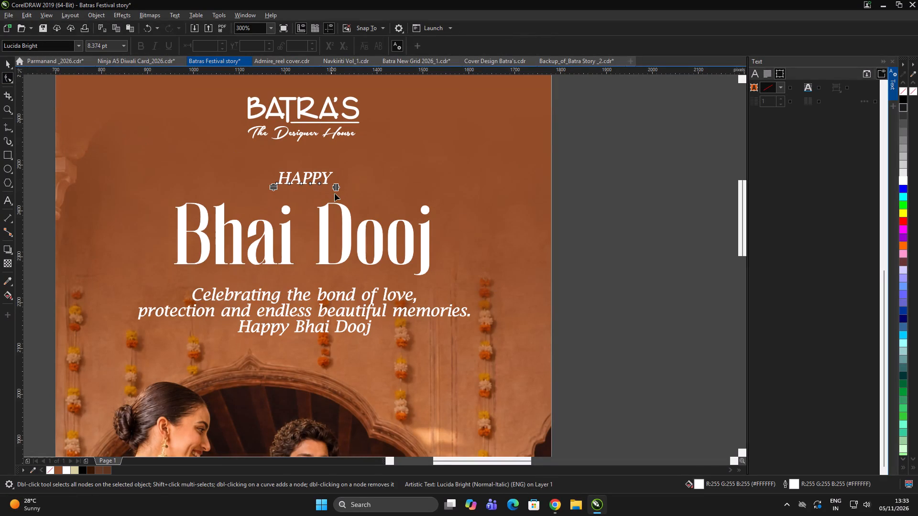
left_click_drag(339, 188, 373, 193)
scroll(328, 185, "up", 1)
type("c")
key("space")
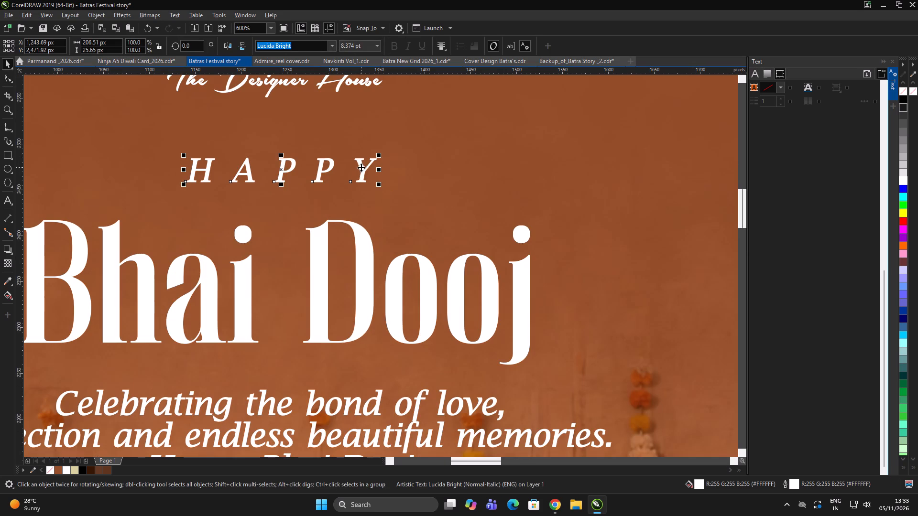
Move the HAPPY line down so it sits just above the Bhai Dooj title, and nudge the title slightly up.
left_click_drag(361, 167, 358, 193)
scroll(305, 193, "up", 1)
scroll(272, 192, "down", 2)
left_click(341, 250)
left_click(341, 248)
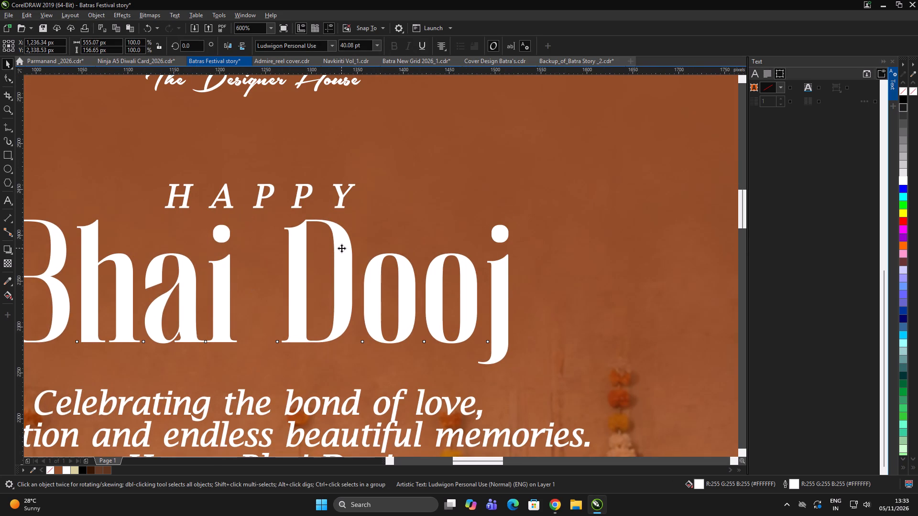
scroll(323, 226, "down", 1)
scroll(357, 204, "down", 1)
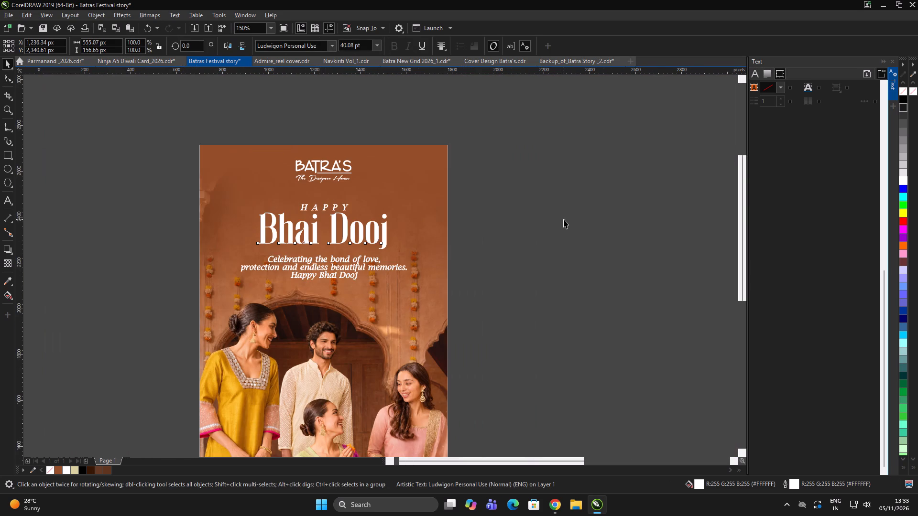
triple_click(564, 219)
Nudge the three-line greeting slightly down from the Bhai Dooj title and deselect it.
left_click(349, 269)
scroll(354, 268, "up", 1)
left_click(354, 267)
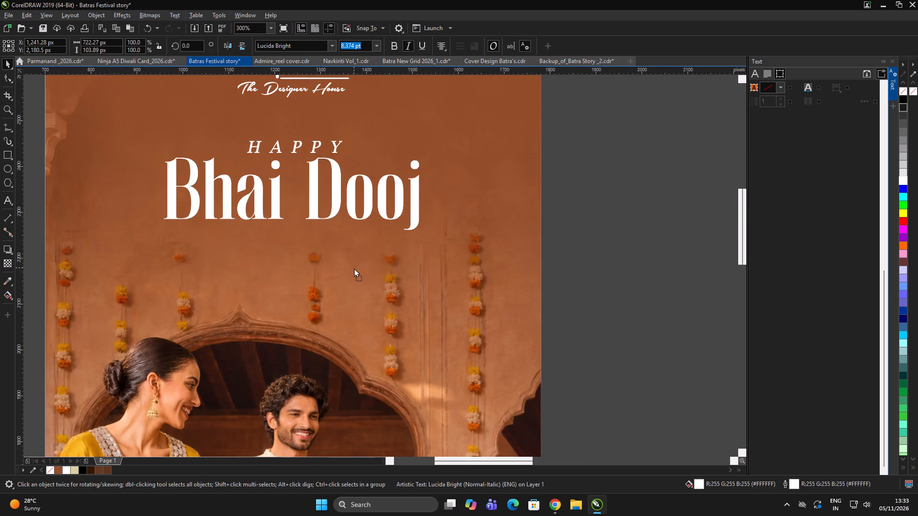
scroll(290, 251, "down", 1)
left_click(418, 238, "shift")
double_click(570, 196)
Move the HAPPY line, title and greeting slightly up together and scale them about their centre to about 759 px wide.
left_click_drag(497, 317, 143, 177)
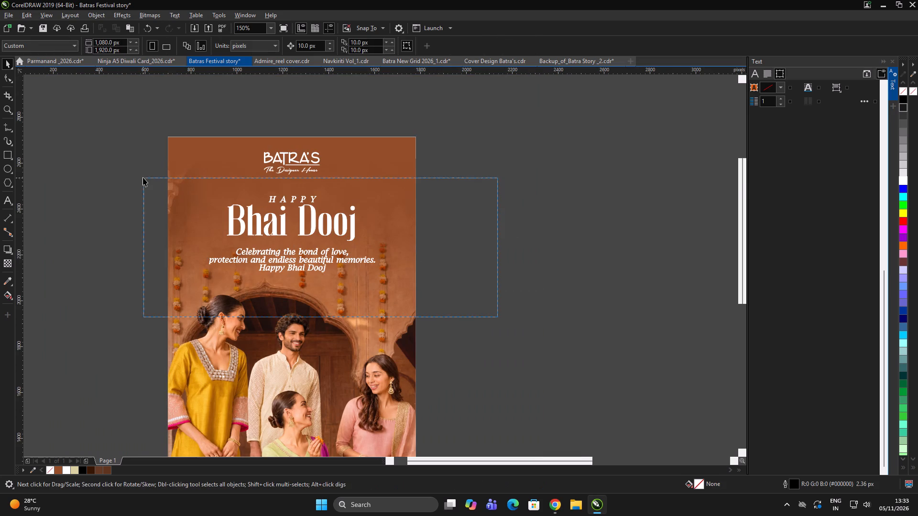
left_click_drag(143, 177, 146, 179)
scroll(304, 187, "up", 1)
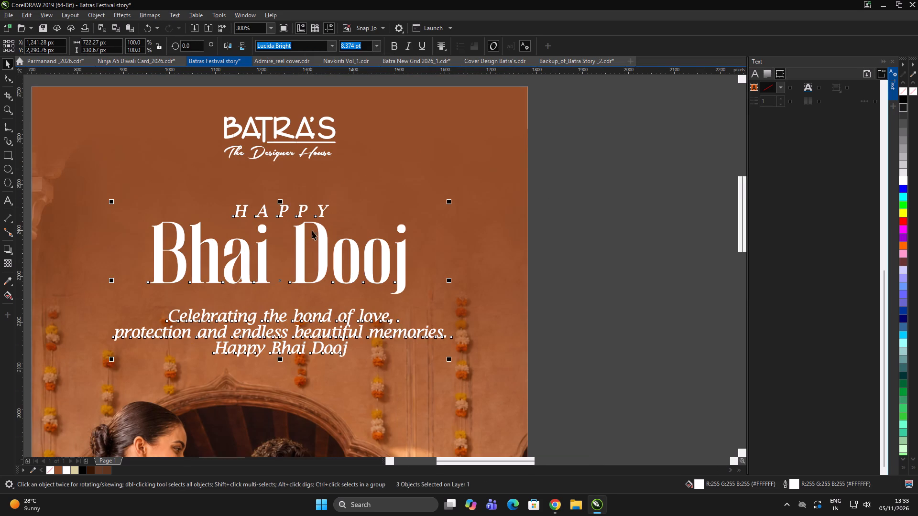
left_click(298, 236)
scroll(275, 226, "down", 1)
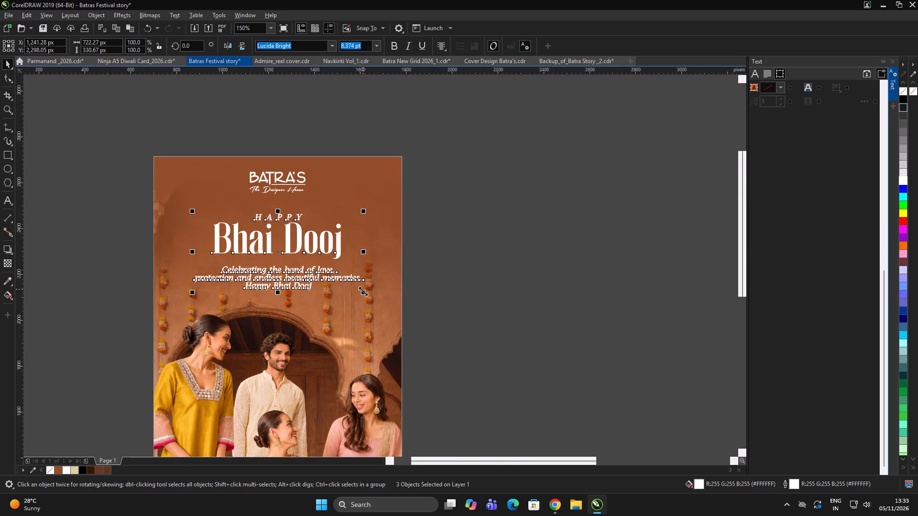
left_click_drag(362, 293, 366, 296)
left_click(592, 225)
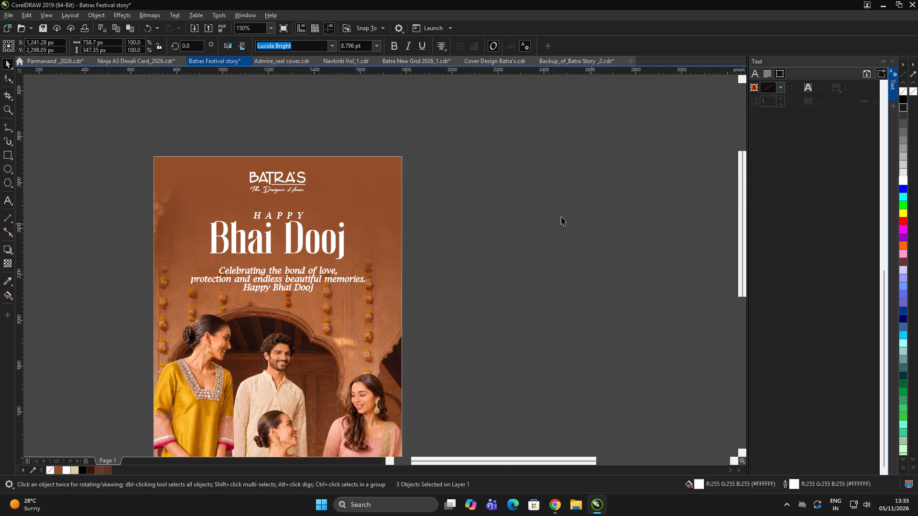
Examine the layout of the whole story page, including in a full-screen preview.
scroll(311, 172, "down", 3)
left_click(424, 154)
left_click(432, 155)
left_click_drag(426, 158, 412, 170)
key("z")
left_click_drag(223, 156, 361, 406)
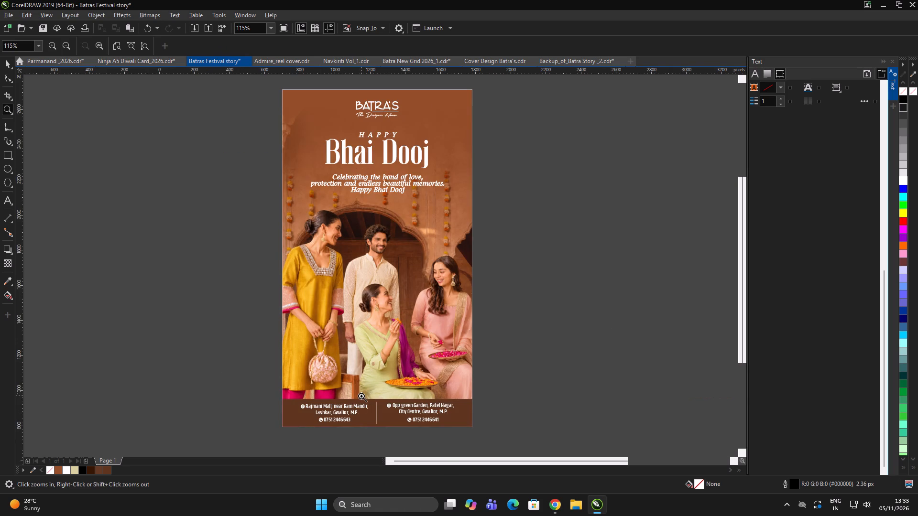
key("F9")
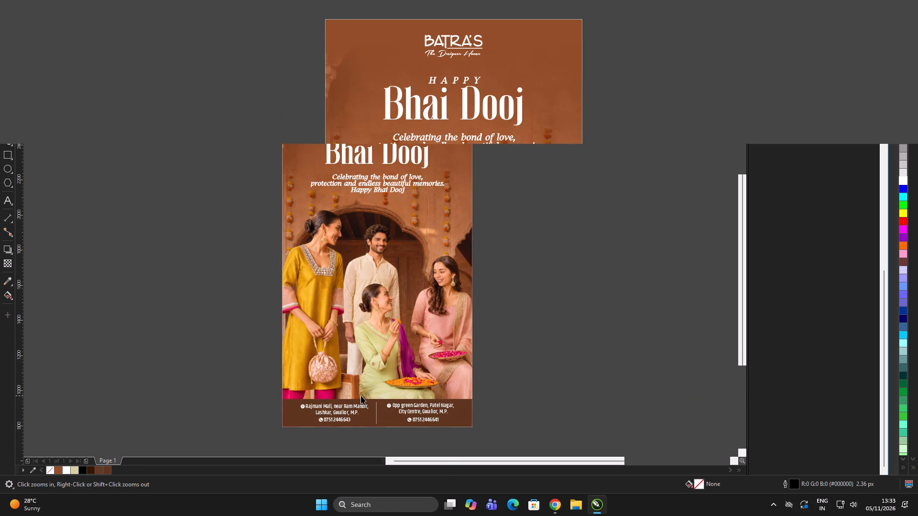
key("space")
key("space")
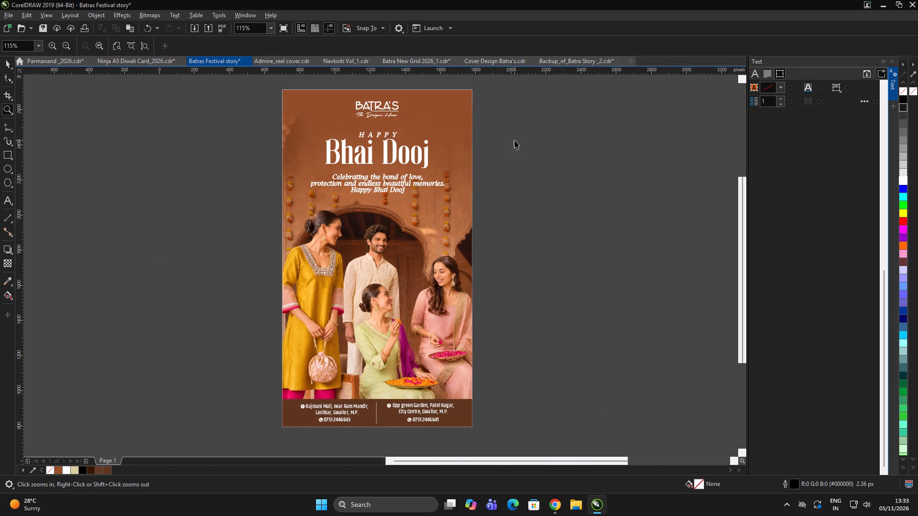
Move the Batra's logo slightly up to Y about 2,606 px and deselect it.
scroll(394, 97, "up", 2)
left_click(369, 131)
scroll(367, 142, "down", 2)
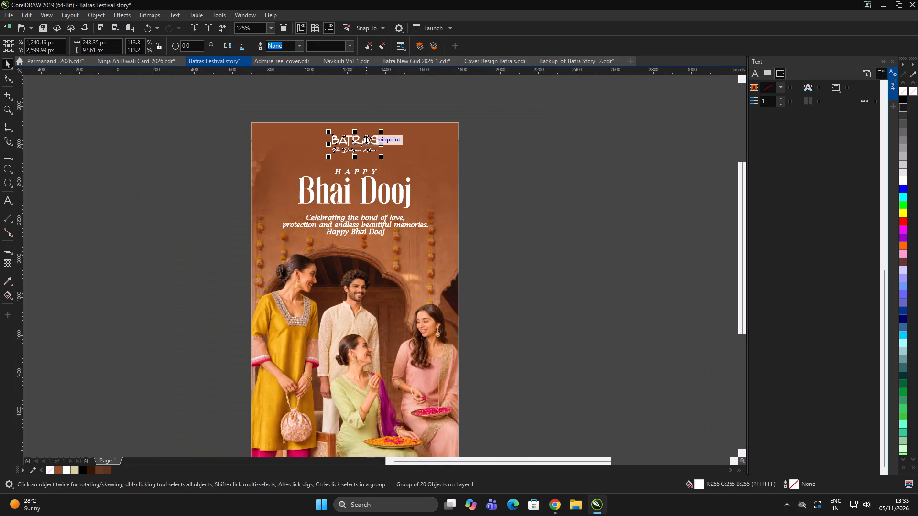
scroll(365, 133, "up", 2)
left_click_drag(366, 152, 368, 148)
scroll(356, 135, "down", 5)
left_click(539, 147)
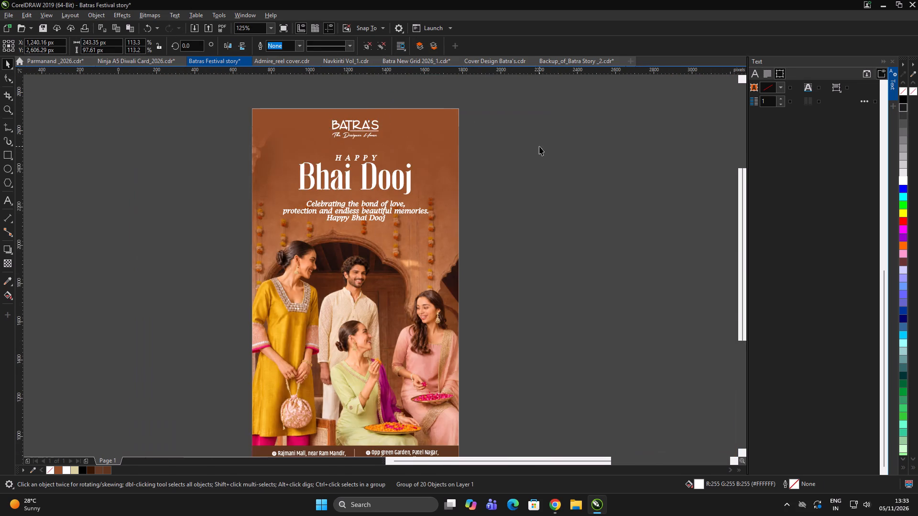
left_click(541, 143)
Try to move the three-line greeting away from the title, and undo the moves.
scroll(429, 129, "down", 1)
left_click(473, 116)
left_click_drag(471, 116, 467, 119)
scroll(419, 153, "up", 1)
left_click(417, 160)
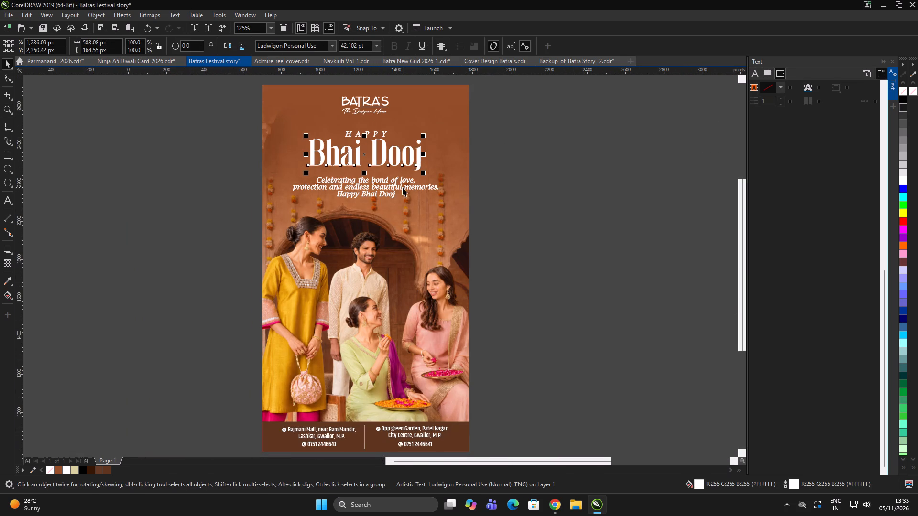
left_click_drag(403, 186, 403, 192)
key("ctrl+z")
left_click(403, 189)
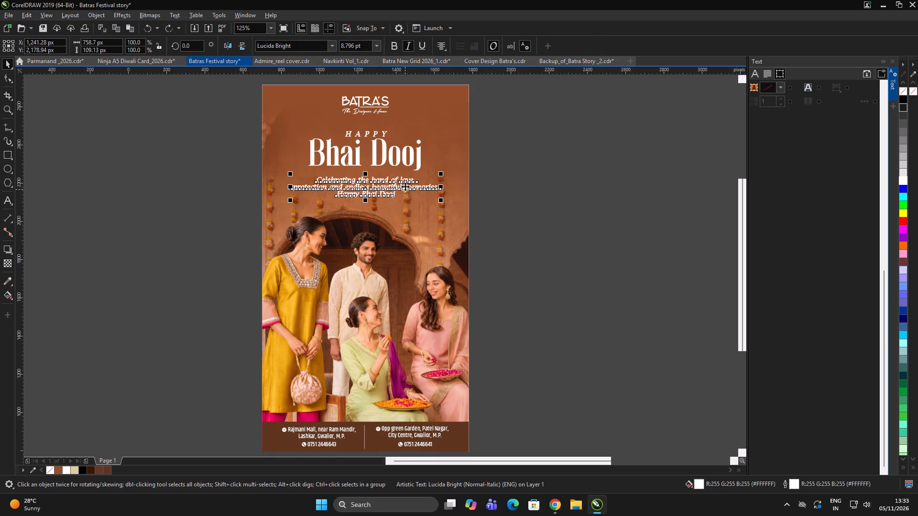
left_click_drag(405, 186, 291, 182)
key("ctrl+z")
Inside the background PowerClip, shift the brown overlay's fountain transparency down so it fades out near the women's head level, and finish editing.
double_click(442, 222)
left_click(427, 204)
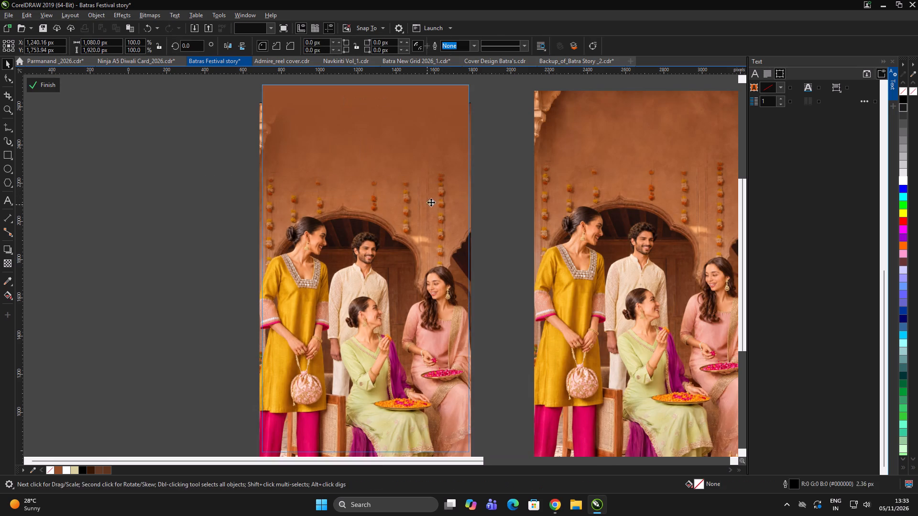
left_click(4, 264)
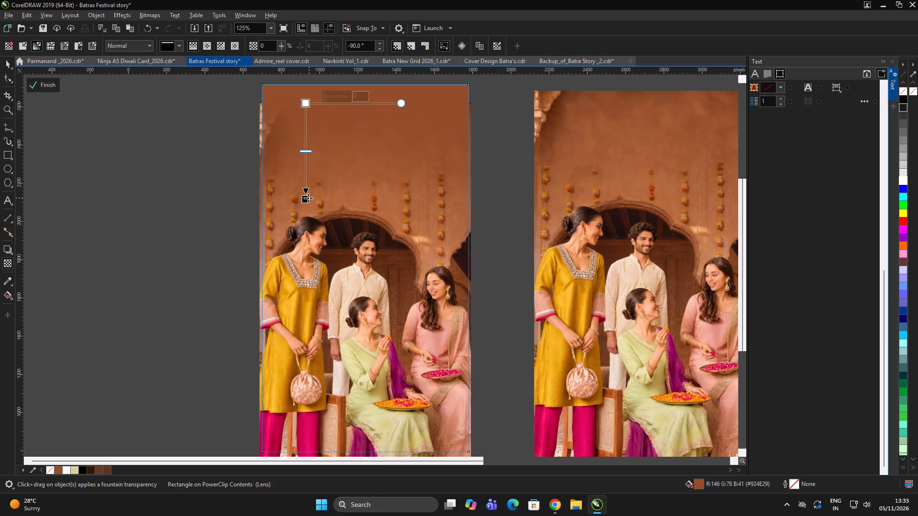
left_click_drag(308, 198, 309, 212)
left_click_drag(306, 103, 306, 118)
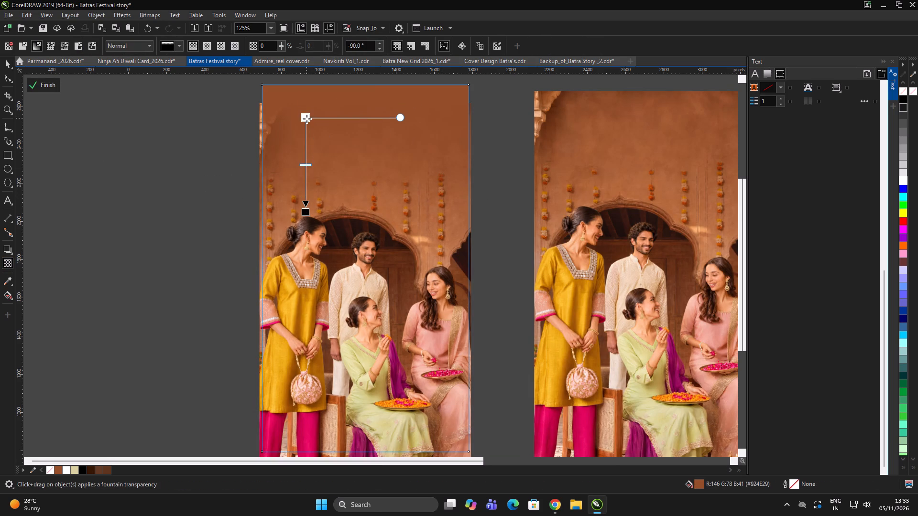
left_click_drag(306, 118, 306, 120)
left_click_drag(306, 211, 304, 230)
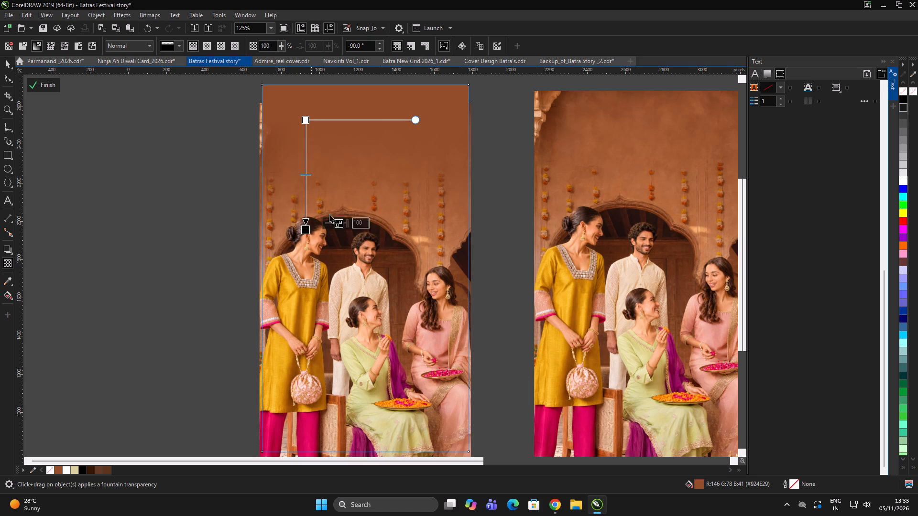
left_click(34, 79)
left_click(634, 187)
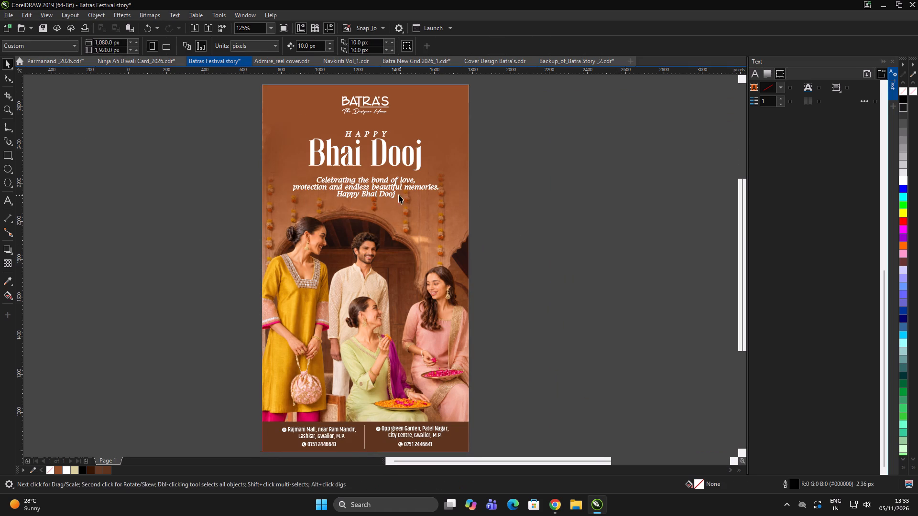
Move the three-line greeting slightly down, away from the Bhai Dooj title.
left_click_drag(388, 186, 389, 193)
Move the HAPPY line and Bhai Dooj title down together, closer to the greeting, to Y about 2,344 px.
left_click(404, 163)
scroll(411, 161, "up", 1)
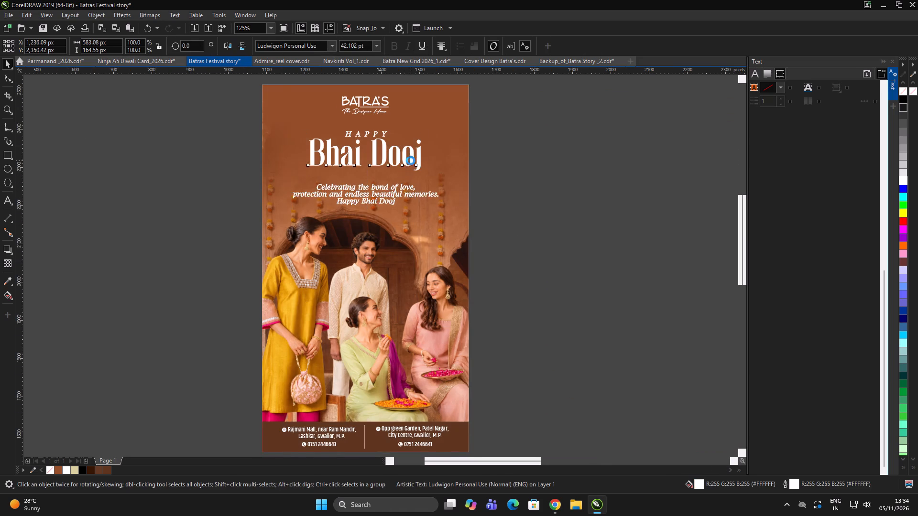
left_click_drag(610, 88, 158, 216)
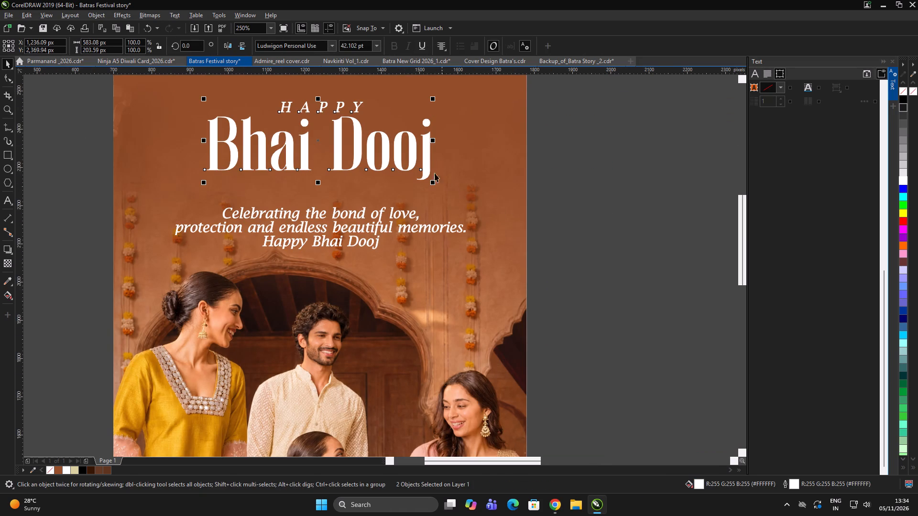
left_click_drag(427, 167, 427, 177)
scroll(372, 182, "down", 1)
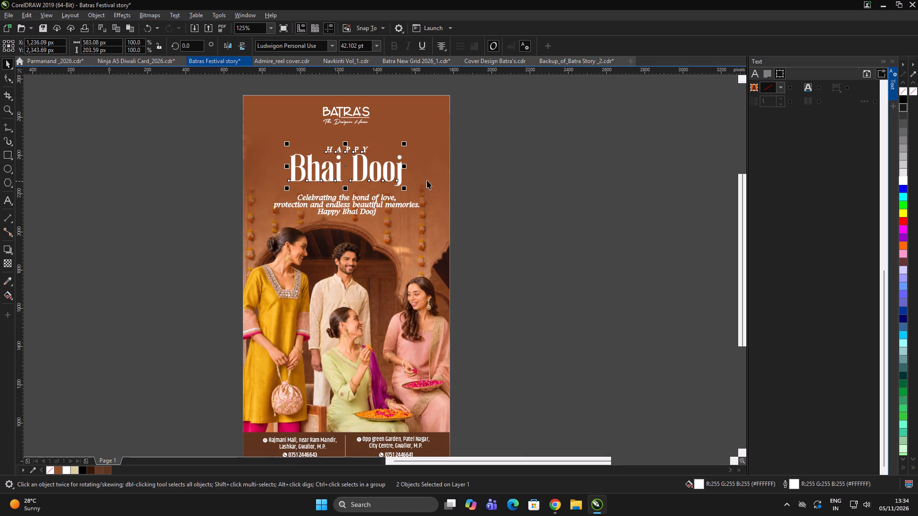
Scale the HAPPY line and Bhai Dooj title up together about their centre to about 619 px wide, and deselect them.
left_click_drag(404, 189, 407, 194)
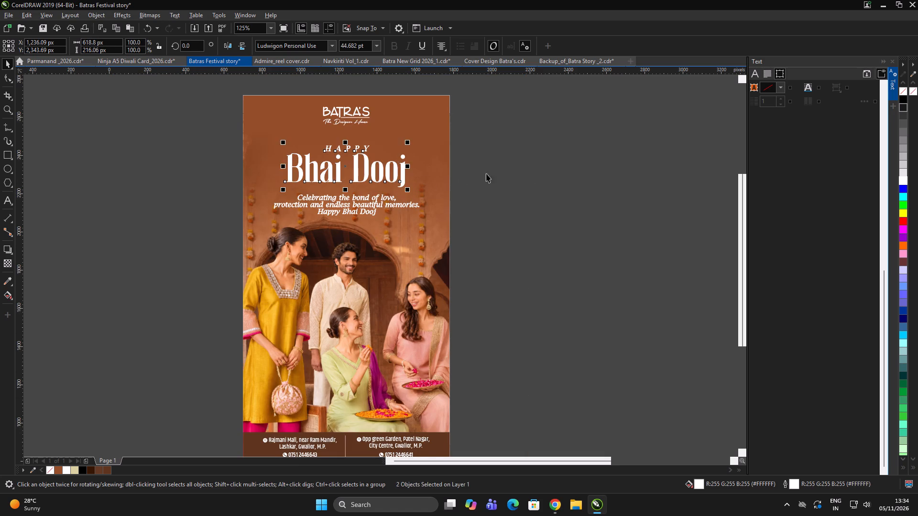
double_click(549, 171)
scroll(340, 156, "down", 1)
double_click(441, 155)
Ungroup the address footer at the bottom of the story.
key("z")
left_click_drag(280, 116, 420, 318)
key("space")
scroll(520, 216, "down", 1)
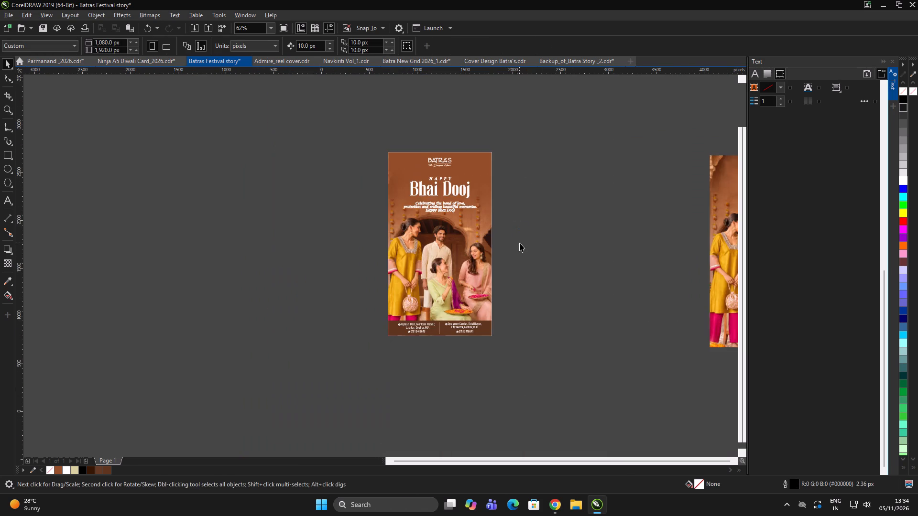
left_click(520, 243)
scroll(486, 338, "up", 1)
left_click(474, 312)
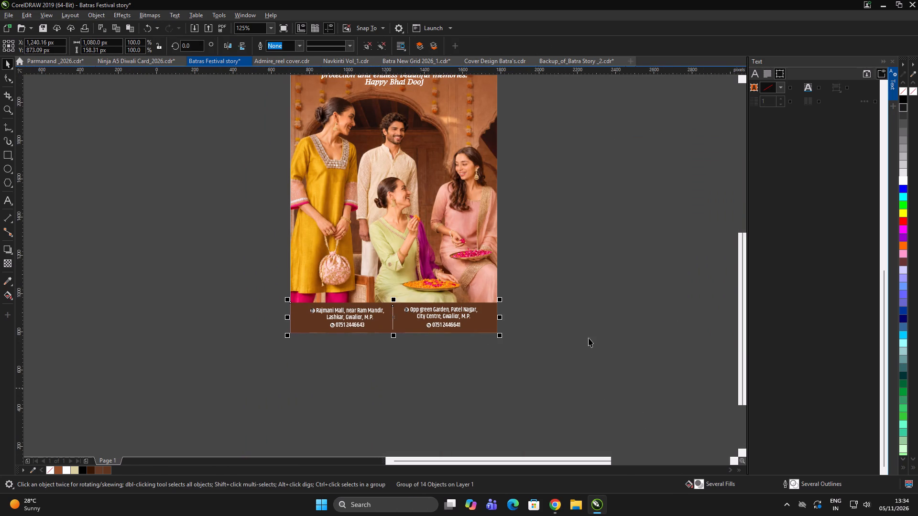
key("ctrl+u")
left_click(545, 318, "ctrl")
Change the footer rectangle's uniform fill to the darker brown #542F1B and deselect it.
scroll(505, 336, "up", 2)
left_click(457, 293)
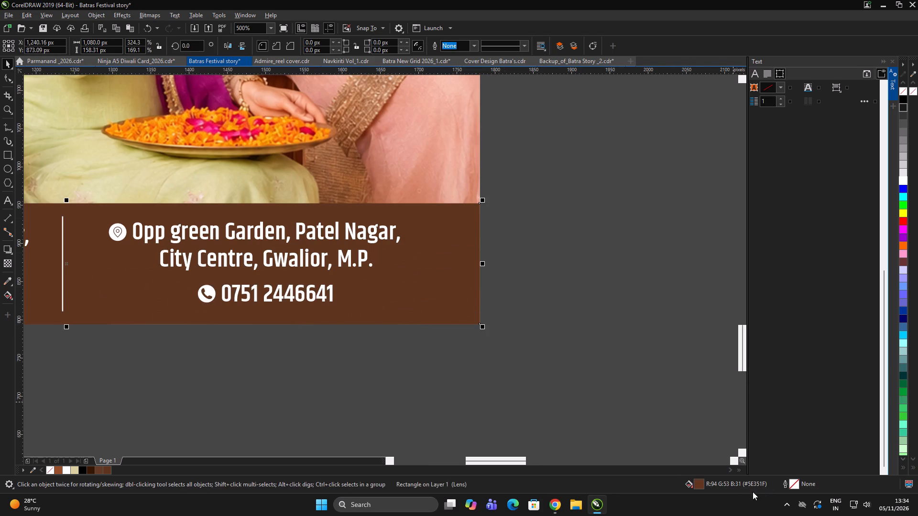
triple_click(700, 481)
double_click(700, 481)
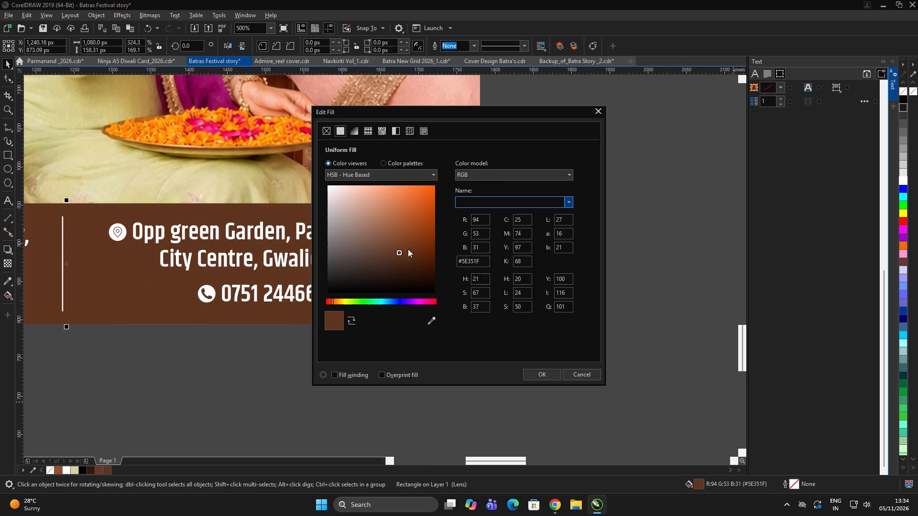
left_click(398, 251)
left_click(397, 260)
left_click(401, 263)
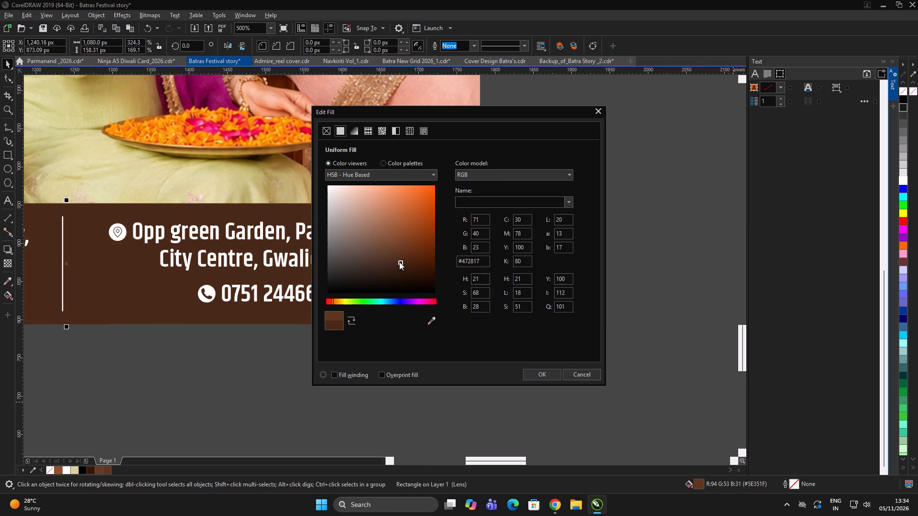
left_click(400, 259)
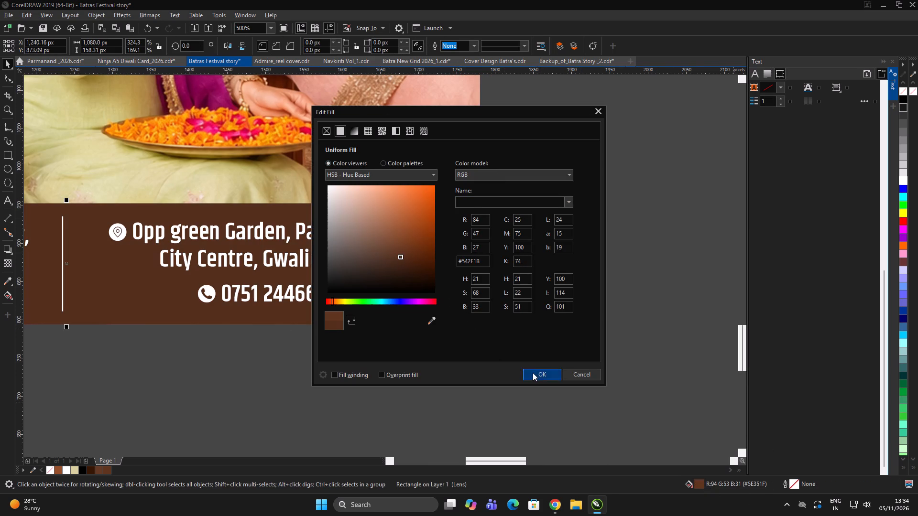
left_click(535, 374)
scroll(417, 293, "down", 3)
double_click(527, 328)
left_click_drag(531, 323, 526, 321)
scroll(427, 302, "down", 2)
double_click(466, 326)
scroll(437, 292, "up", 2)
double_click(491, 278)
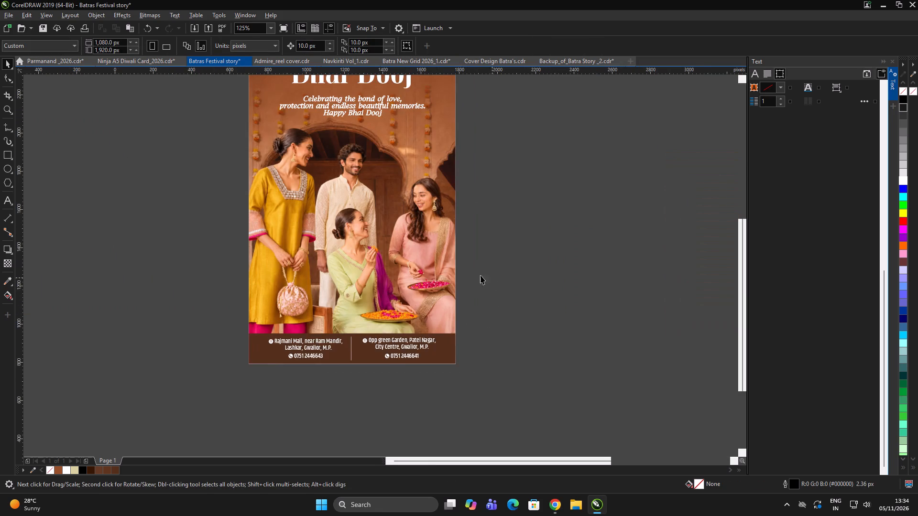
Group all objects of the finished story, from the logo down to the footer.
scroll(383, 251, "down", 1)
left_click(474, 242)
left_click_drag(464, 92, 202, 386)
key("ctrl+g")
double_click(477, 293)
Start exporting the grouped Bhai Dooj story as a JPG into the festival > bhai dooj folder on New Volume (D:).
left_click(379, 193)
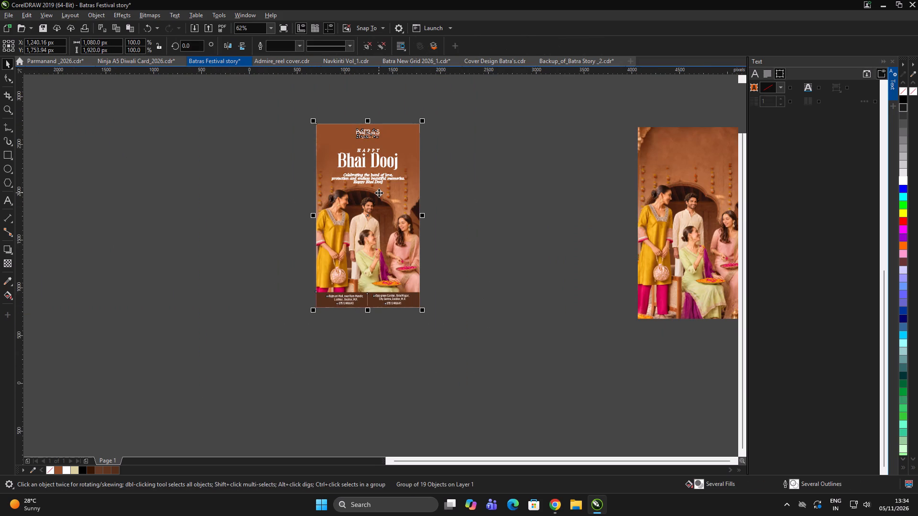
key("ctrl+e")
left_click(154, 331)
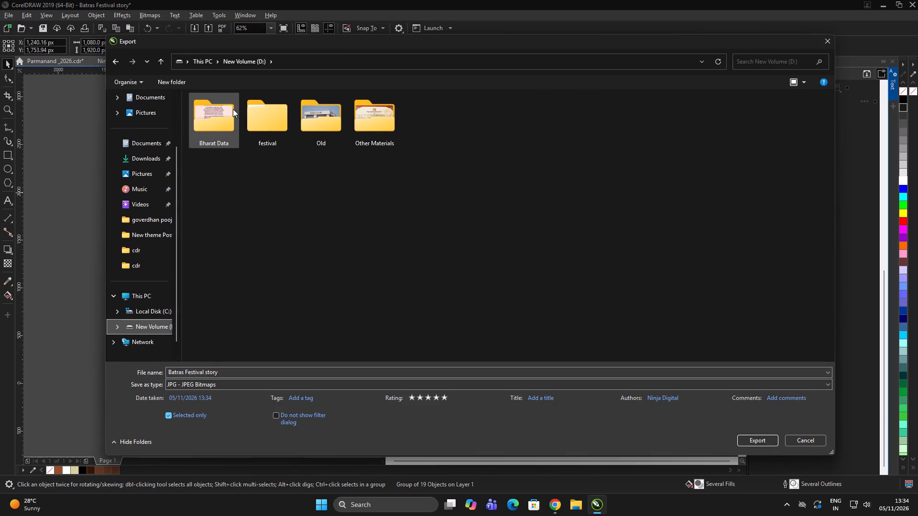
double_click(258, 119)
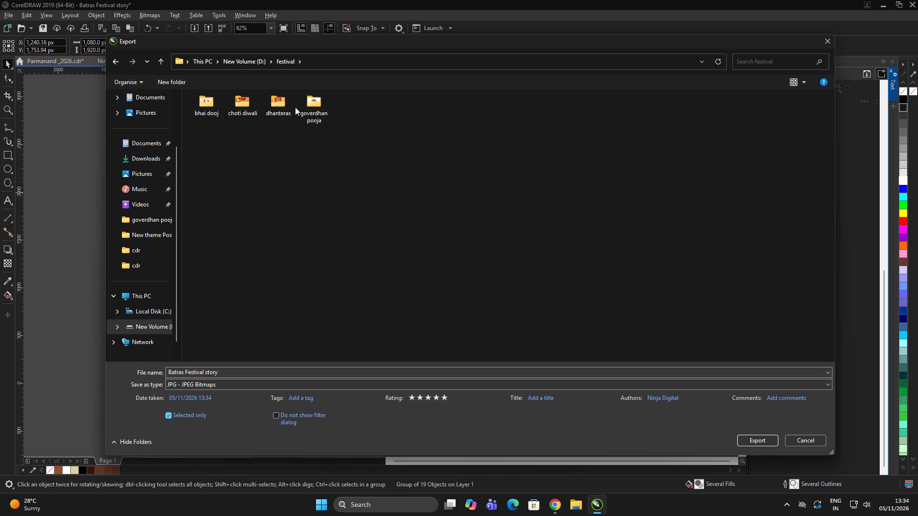
left_click_drag(324, 40, 339, 106)
double_click(218, 172)
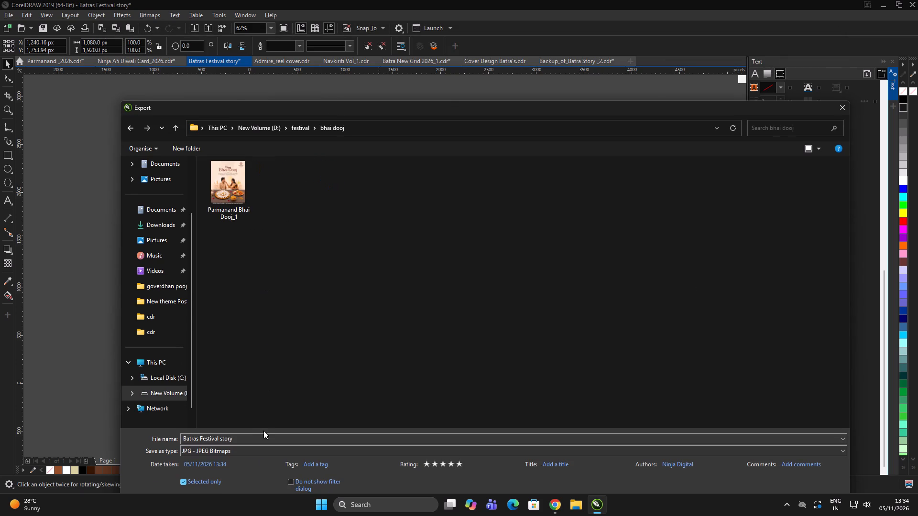
Name the export file "Batras_Bhai dooj", copy that name, and proceed to the JPEG export settings.
left_click(261, 441)
left_click(261, 441)
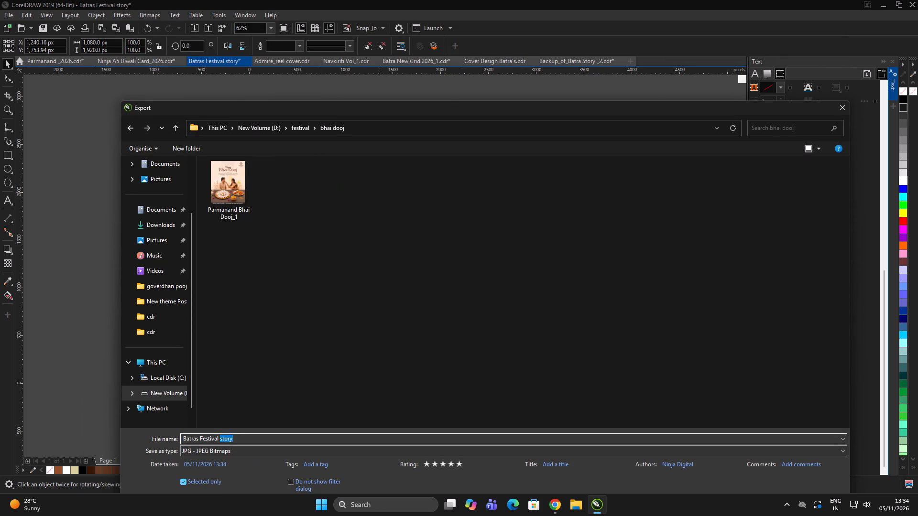
key("equal")
key("BackSpace")
key("BackSpace")
key("BackSpace")
key("BackSpace")
key("BackSpace")
key("BackSpace")
key("BackSpace")
key("BackSpace")
key("BackSpace")
key("BackSpace")
key("BackSpace")
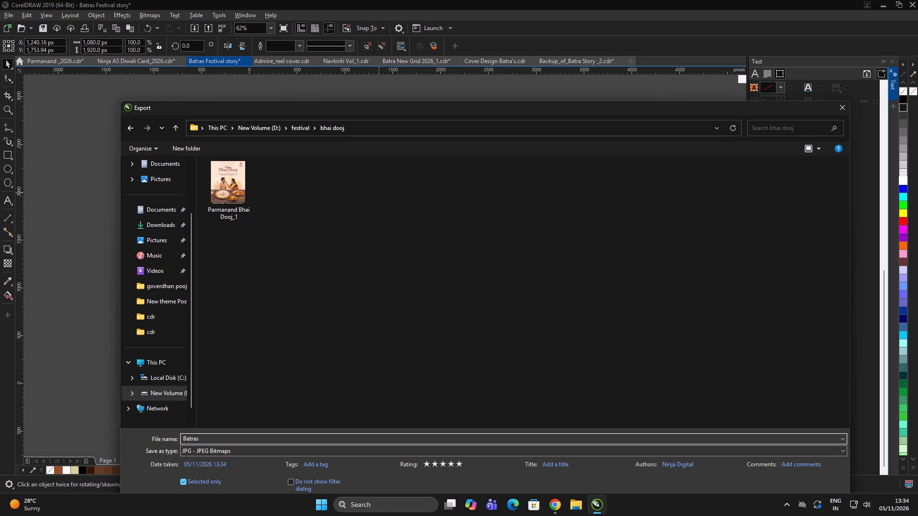
type("_BHa")
key("BackSpace")
type("HAI")
key("space")
key("BackSpace")
key("BackSpace")
key("BackSpace")
type("hai")
key("space")
type("dooj")
key("ctrl+a")
key("ctrl+c")
key("Return")
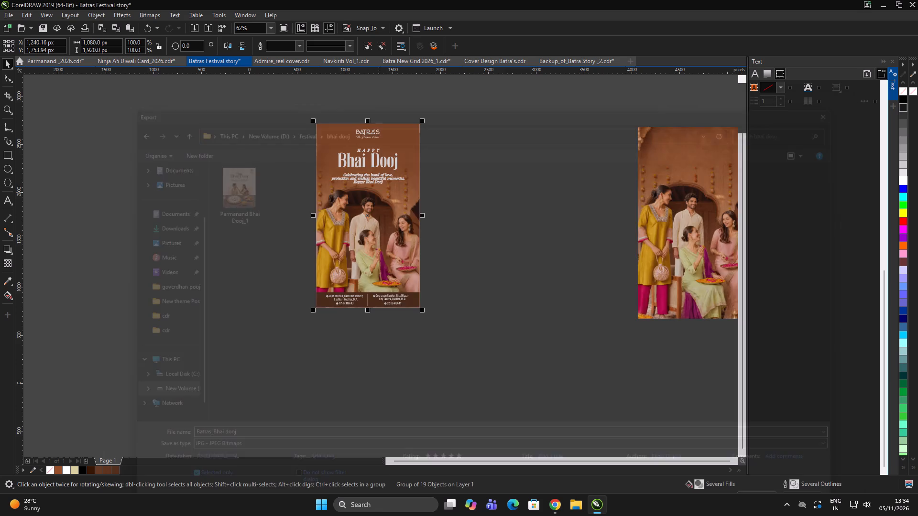
Export the JPEG with the color mode set to RGB Color (24-bit), and deselect the story.
left_click(641, 154)
left_click(634, 165)
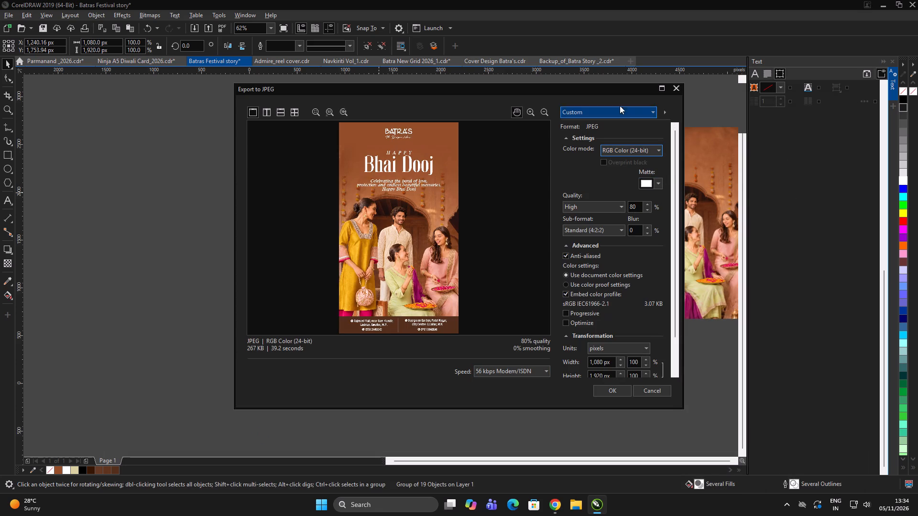
left_click_drag(675, 244, 675, 321)
left_click(609, 389)
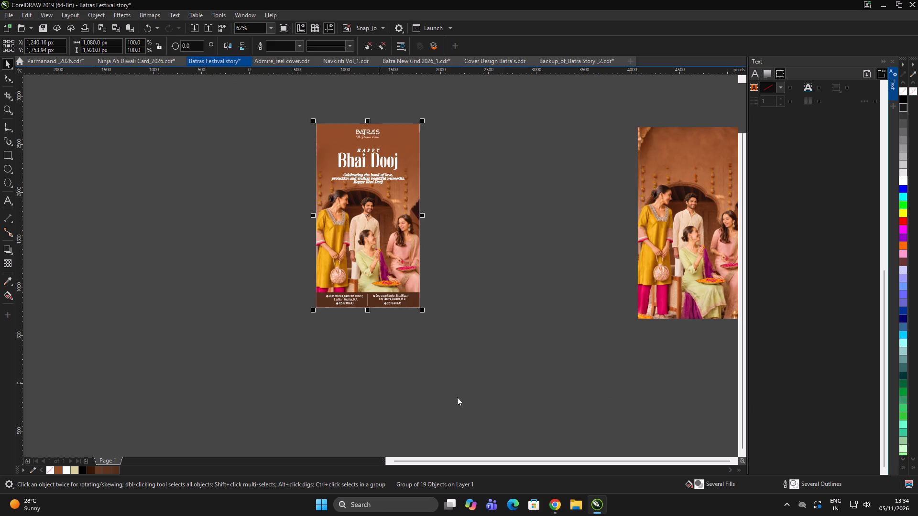
left_click(295, 381)
double_click(356, 377)
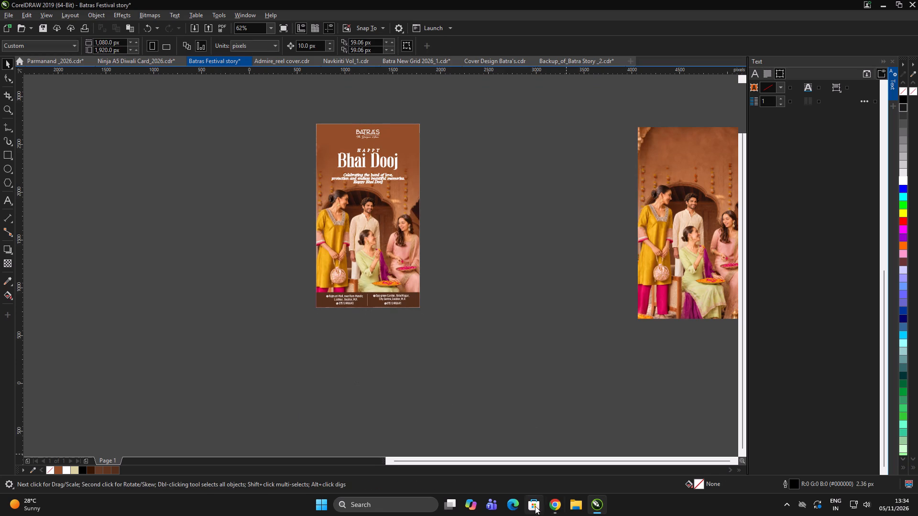